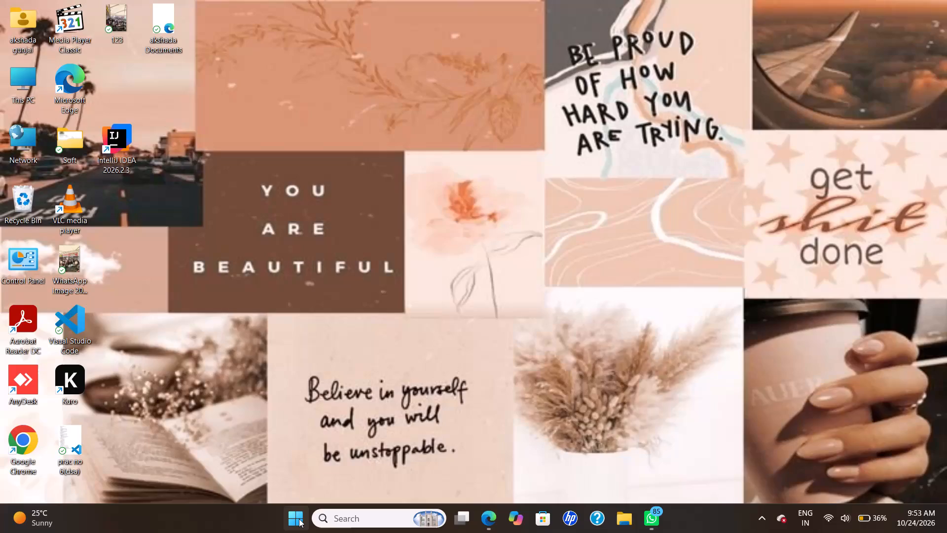
Launch Word and open the recent document CEP AKSHADA from the OneDrive Documents folder.
click(299, 519)
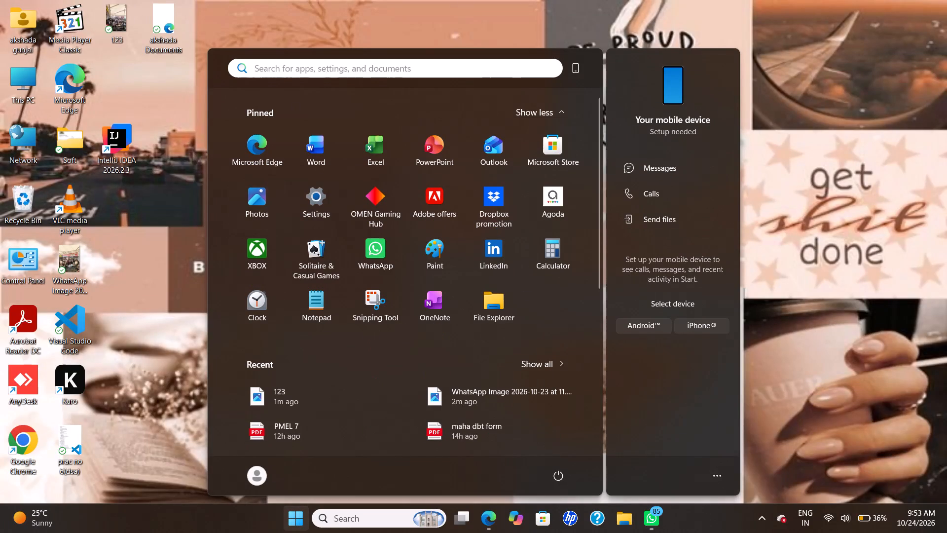
click(318, 158)
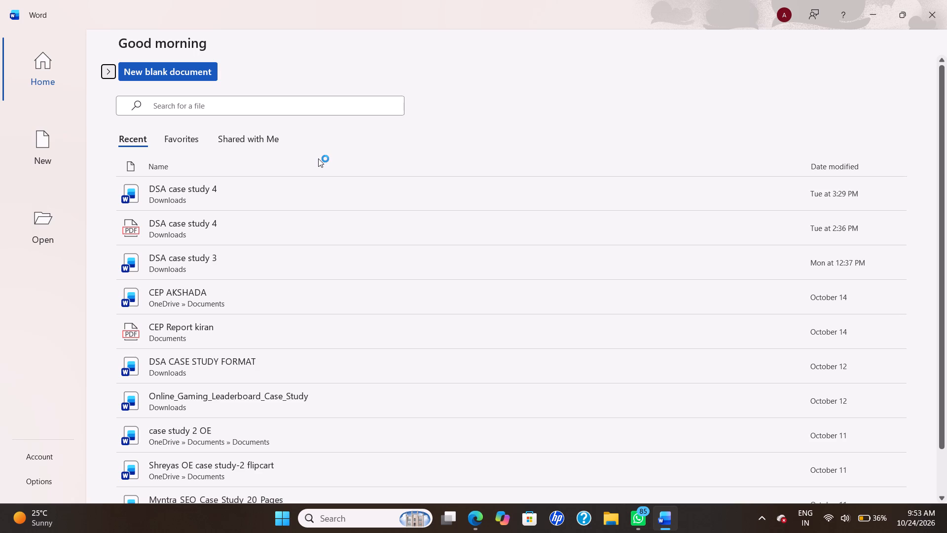
right_click(318, 158)
scroll(318, 158, down, 1)
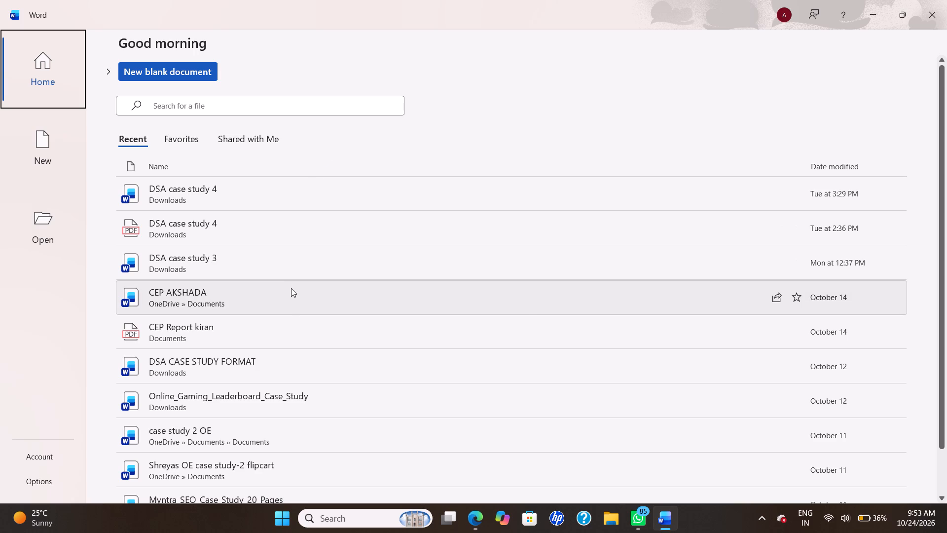
double_click(291, 288)
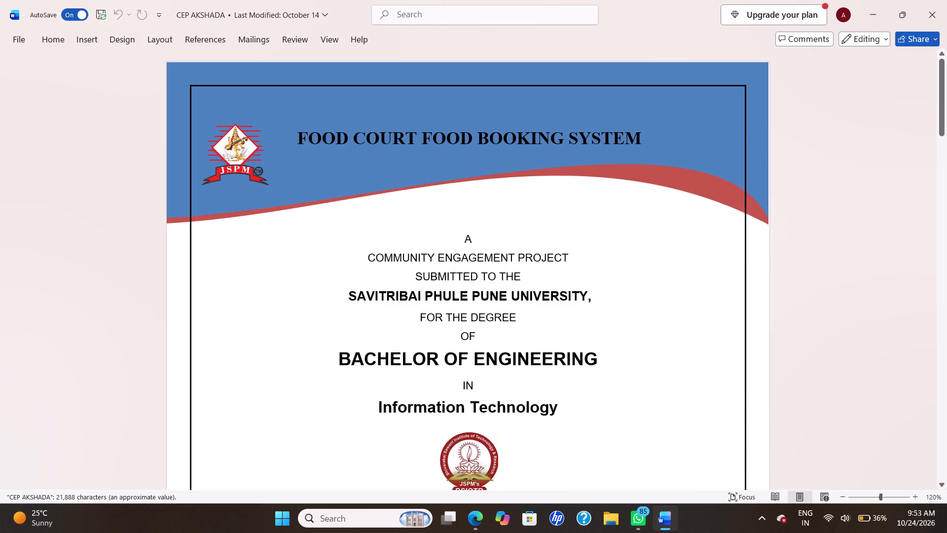
Look through the report's opening pages, from the cover through the declaration and certificate to the acknowledgment, and return to the cover.
scroll(291, 288, down, 5)
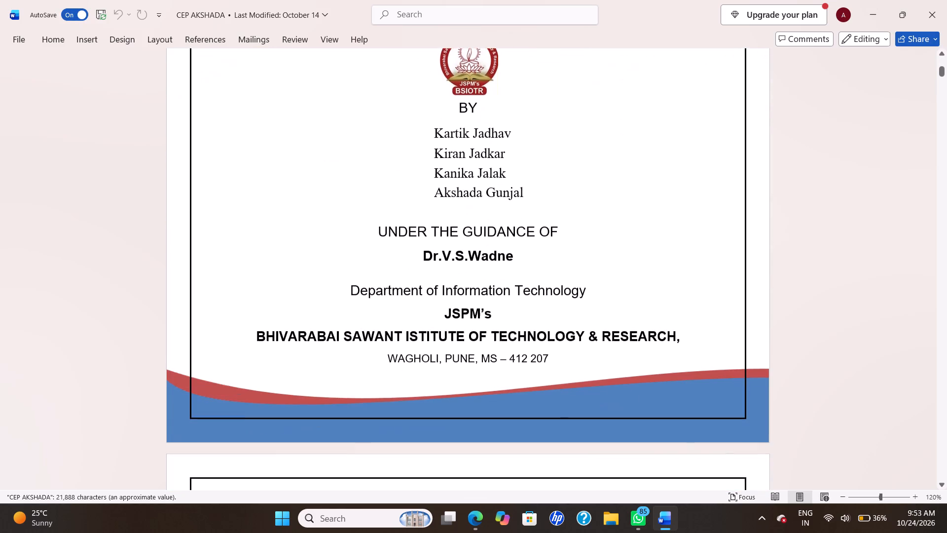
scroll(291, 288, down, 5)
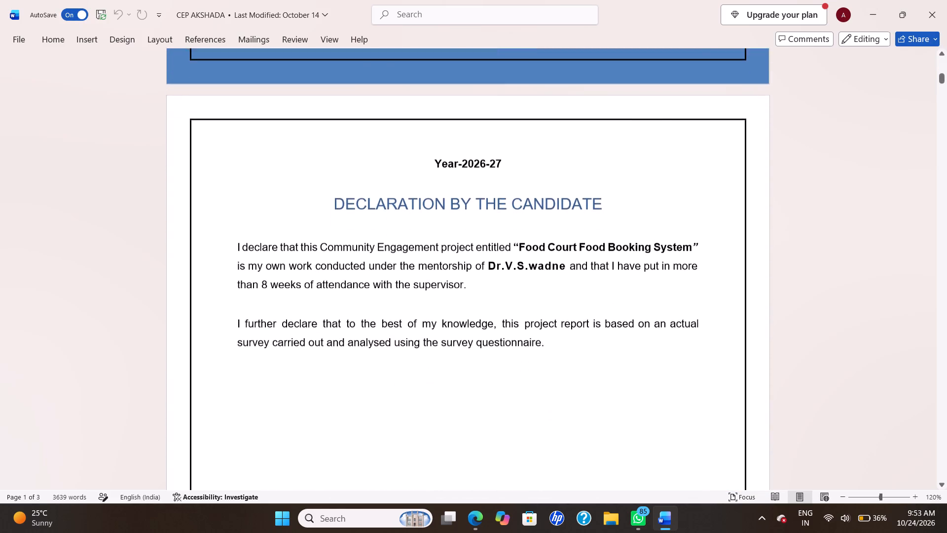
scroll(291, 288, down, 6)
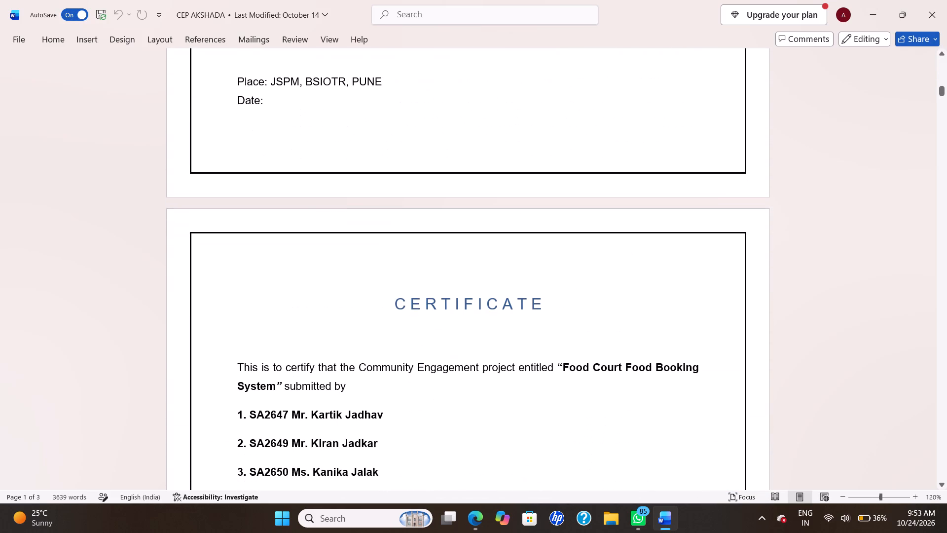
scroll(291, 288, down, 6)
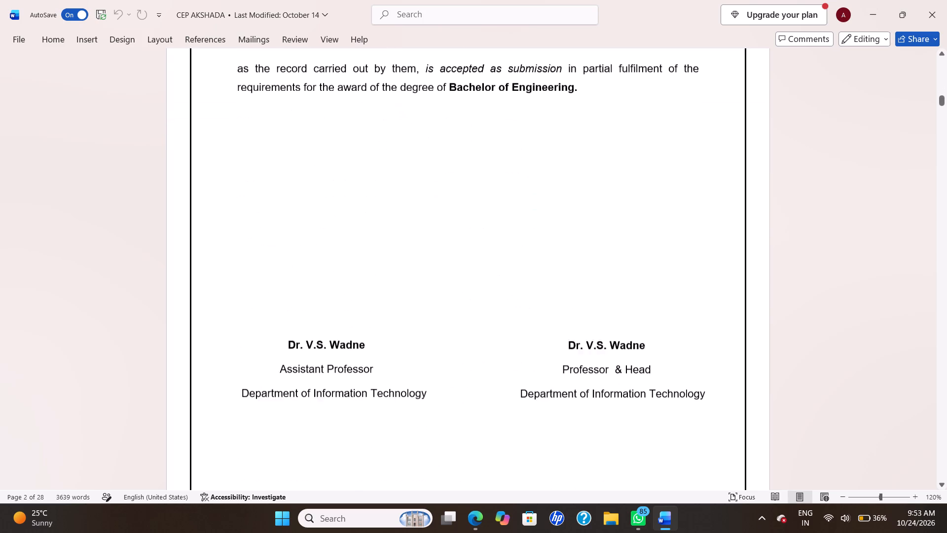
scroll(291, 288, down, 3)
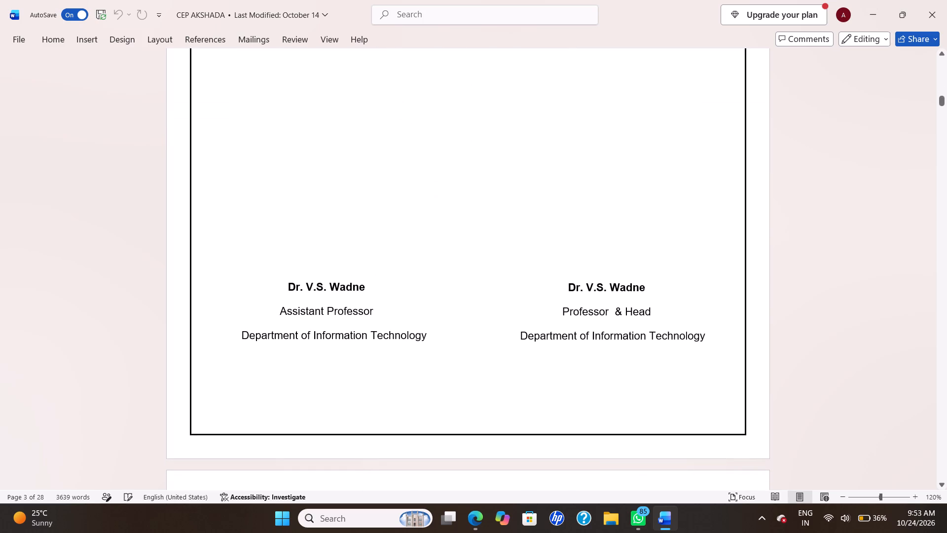
scroll(291, 288, down, 1)
scroll(291, 288, up, 2)
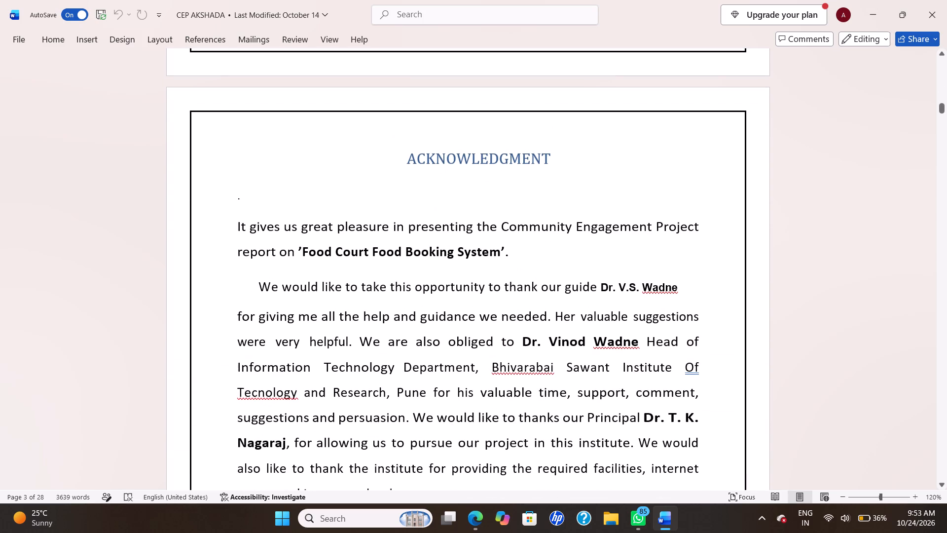
scroll(291, 288, up, 8)
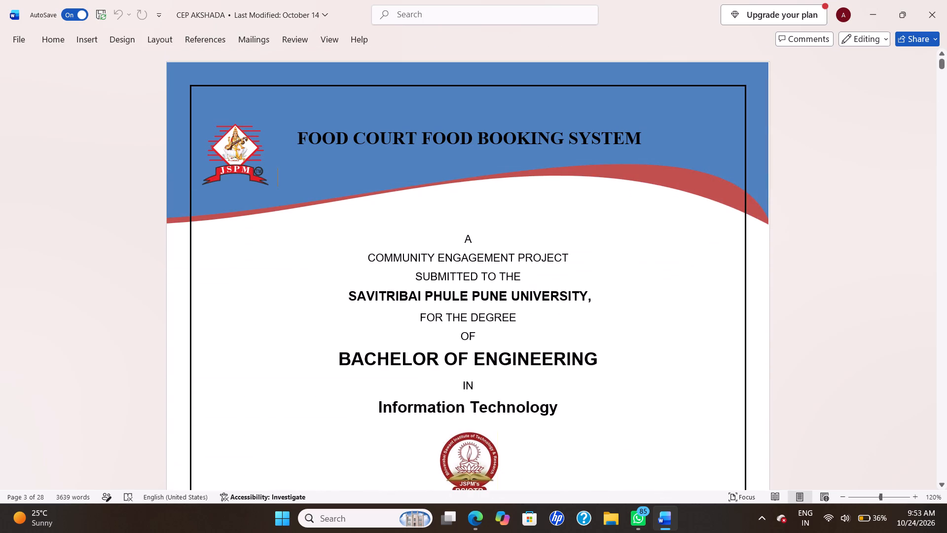
Close the report and exit Word to return to the desktop.
click(922, 4)
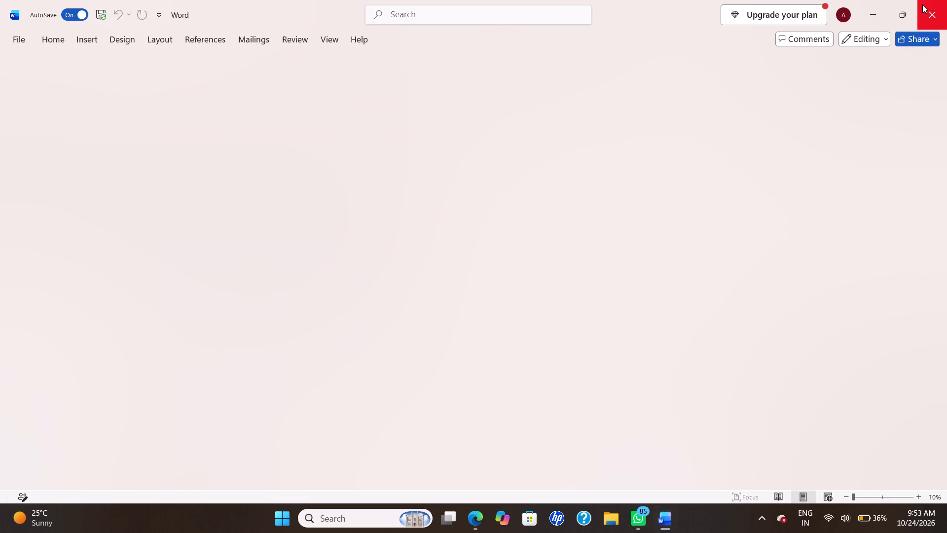
click(922, 4)
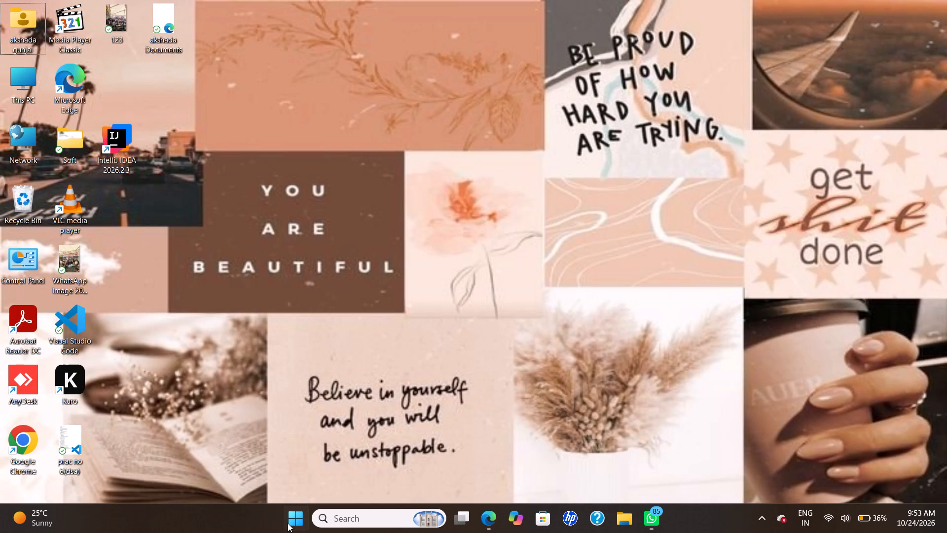
Launch Word again and browse for an existing file to open, starting in the OneDrive Documents folder.
click(288, 523)
click(309, 149)
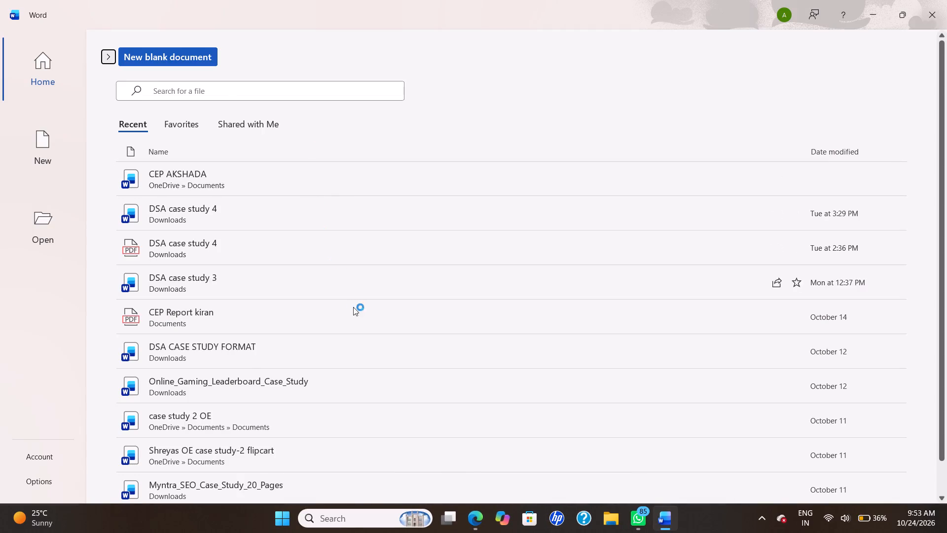
click(48, 163)
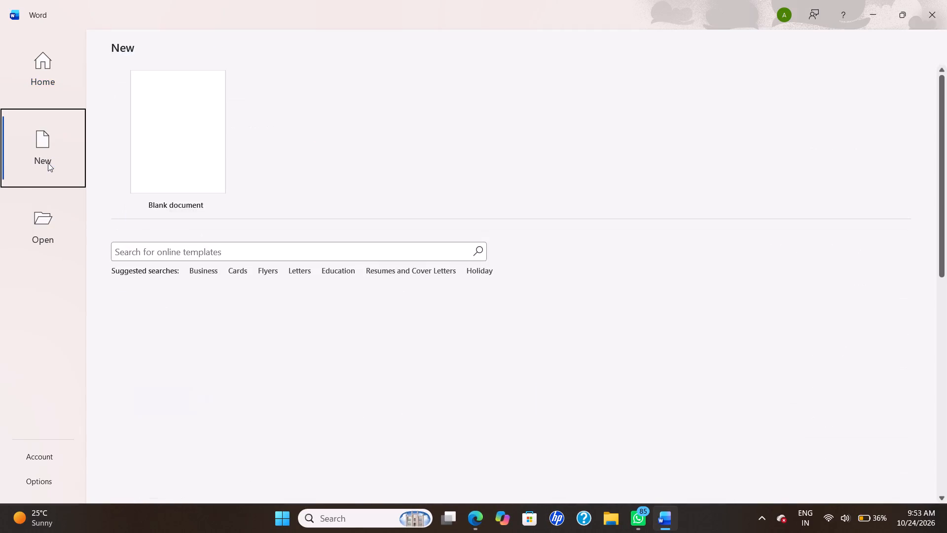
click(51, 218)
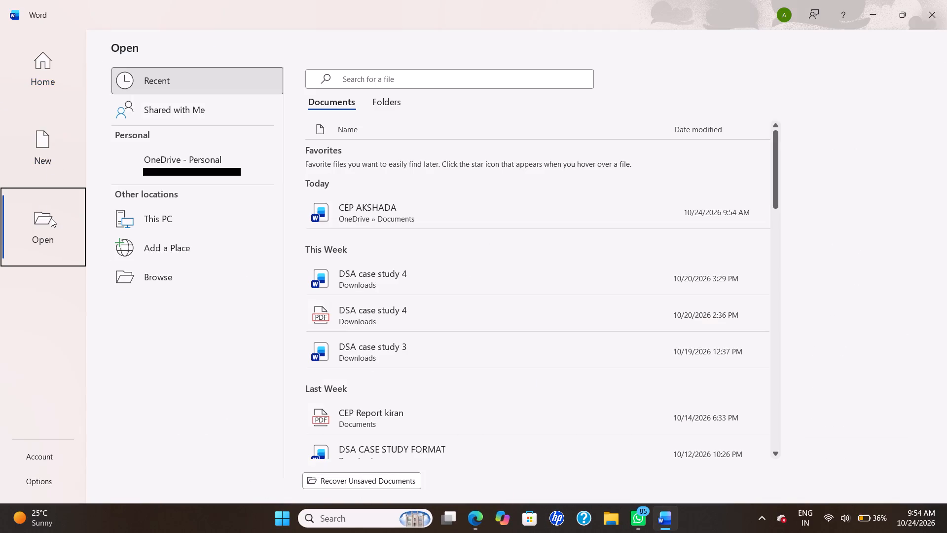
click(164, 216)
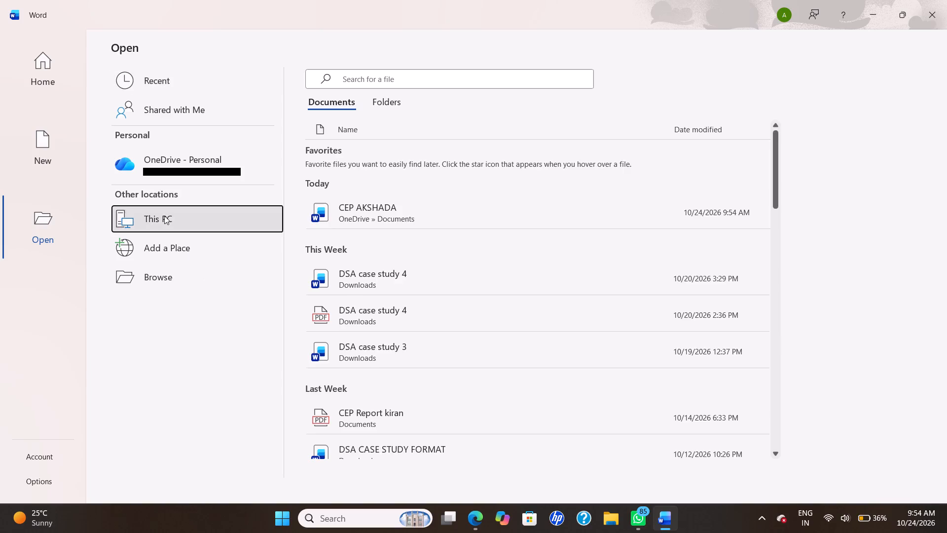
click(162, 268)
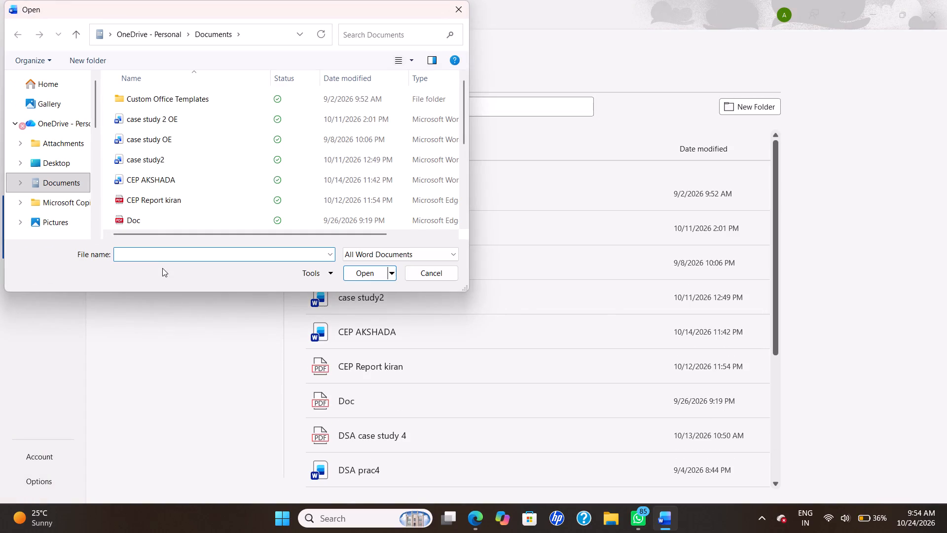
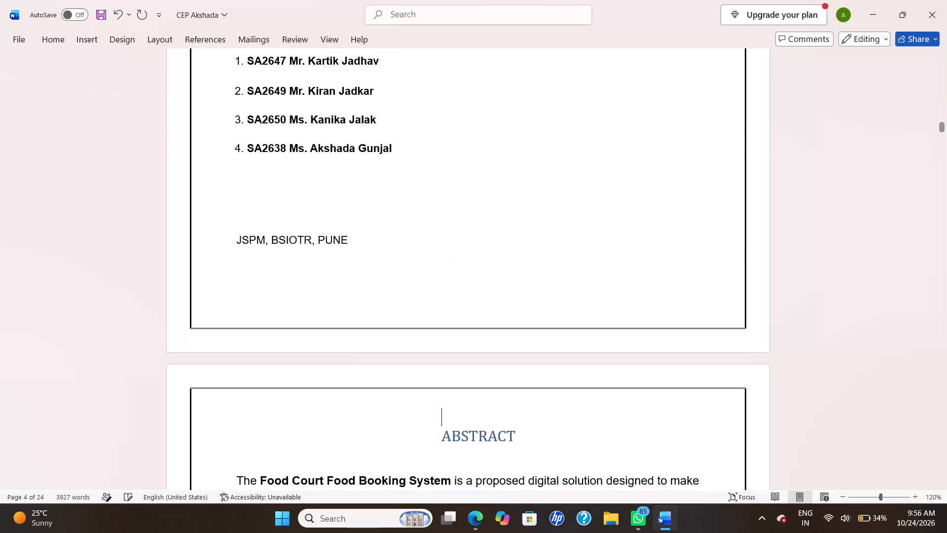
Insert three blank lines before the TABLE OF CONTENTS heading to push it onto a new page.
scroll(414, 270, down, 2)
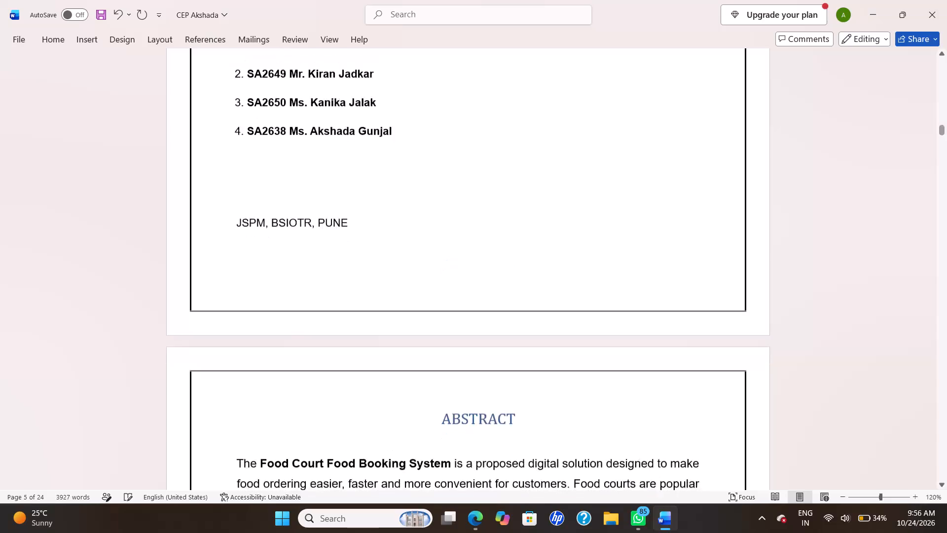
scroll(414, 270, down, 4)
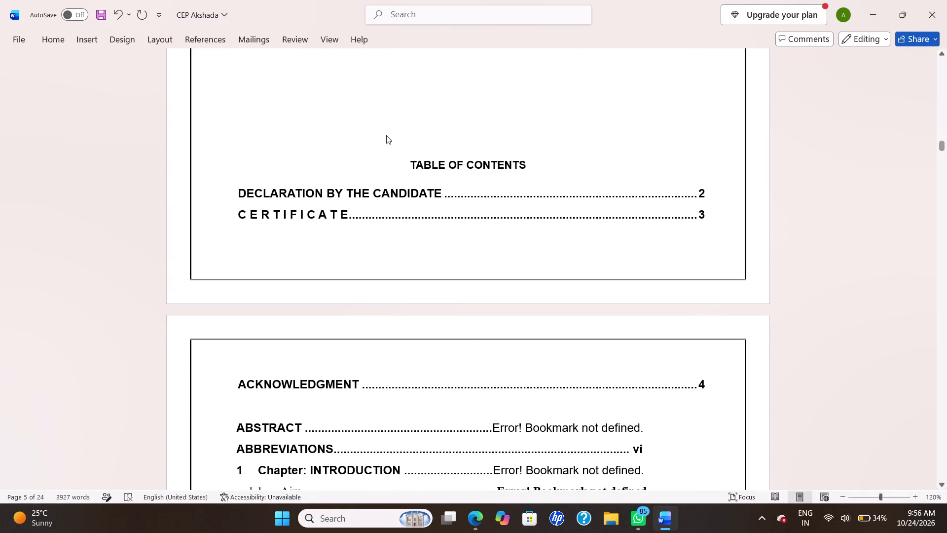
click(398, 155)
click(398, 155)
key(Return)
key(Return)
key(Return)
Place the text cursor in the "Error! Bookmark not defined." text of the ABSTRACT entry in the table of contents.
scroll(398, 155, down, 1)
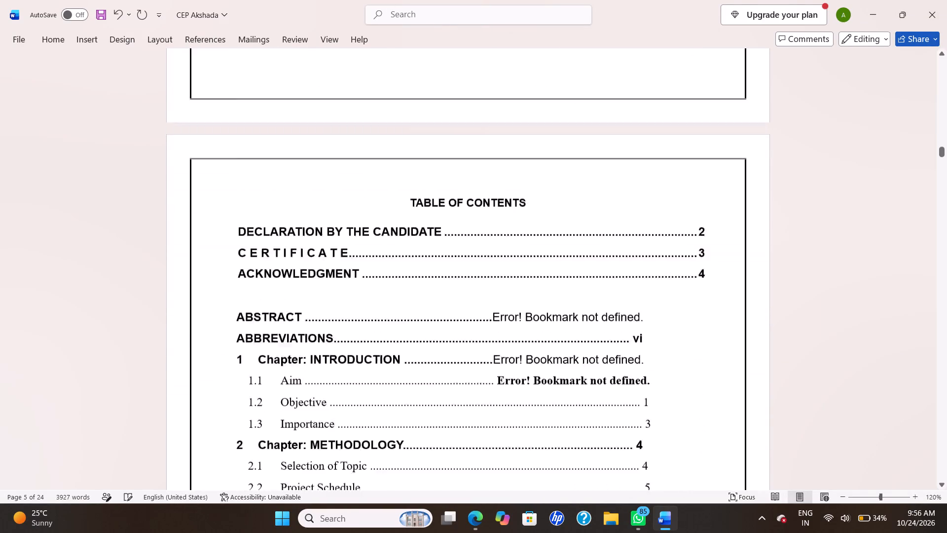
scroll(398, 155, down, 1)
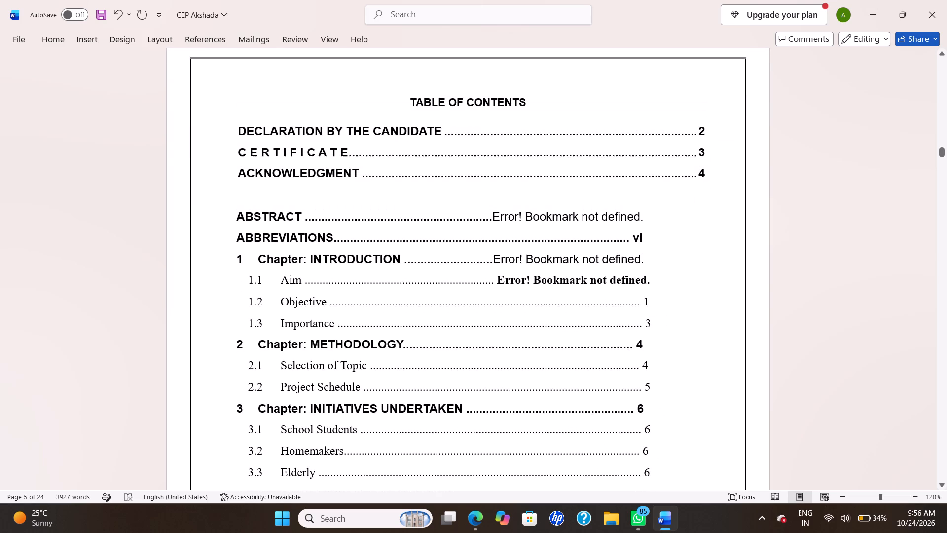
click(503, 211)
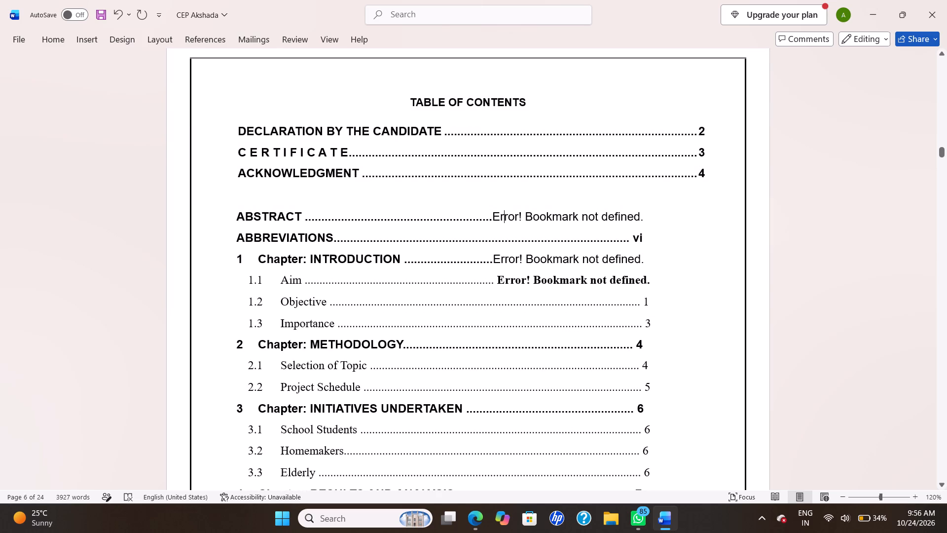
Delete the "Error! Bookmark not defined." text from the ABSTRACT entry in the table of contents.
click(650, 217)
key(BackSpace)
key(BackSpace)
key(BackSpace)
key(BackSpace)
key(BackSpace)
key(BackSpace)
key(BackSpace)
key(BackSpace)
key(BackSpace)
key(BackSpace)
key(BackSpace)
key(BackSpace)
key(BackSpace)
key(BackSpace)
key(BackSpace)
key(BackSpace)
key(BackSpace)
key(BackSpace)
key(BackSpace)
key(BackSpace)
key(BackSpace)
key(BackSpace)
key(BackSpace)
key(BackSpace)
key(BackSpace)
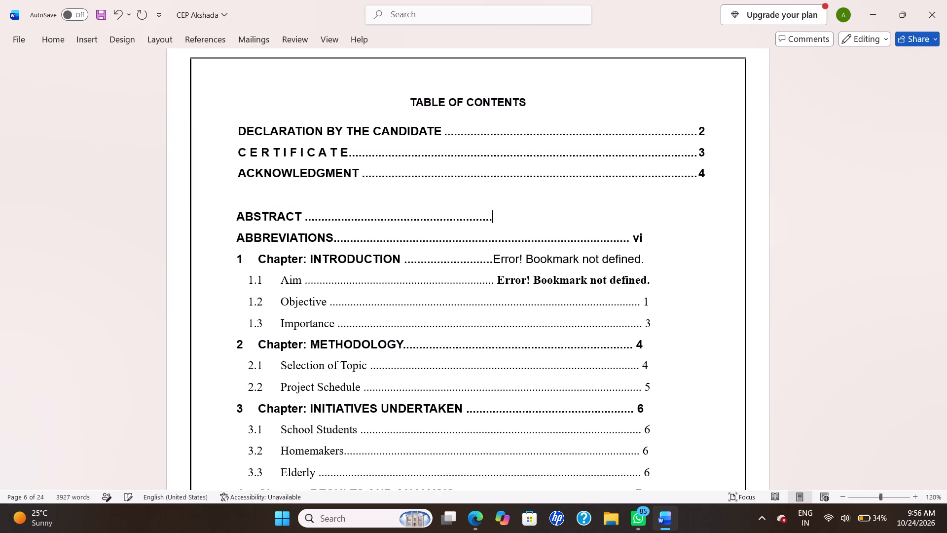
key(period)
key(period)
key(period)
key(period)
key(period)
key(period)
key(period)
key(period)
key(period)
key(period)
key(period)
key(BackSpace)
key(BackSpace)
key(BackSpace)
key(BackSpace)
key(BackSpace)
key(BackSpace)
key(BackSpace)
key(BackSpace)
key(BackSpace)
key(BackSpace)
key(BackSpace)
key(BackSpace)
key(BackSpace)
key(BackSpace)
Extend the bold dot leader of the ABSTRACT entry so it fills one line up to the page-number column.
text(....)
key(period)
key(period)
key(period)
key(period)
key(period)
key(period)
key(period)
key(period)
key(period)
key(period)
key(period)
key(period)
key(period)
key(period)
key(period)
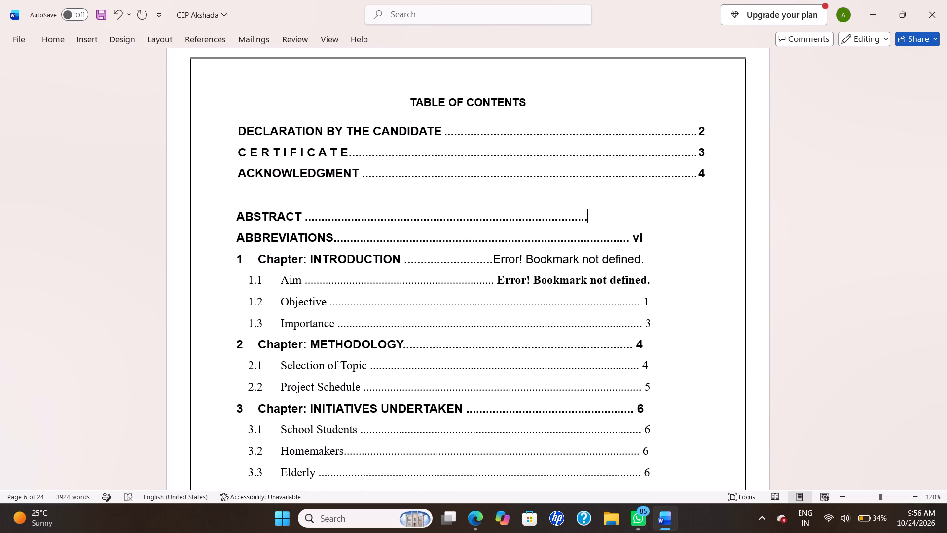
key(period)
key(period)
key(period)
key(period)
key(period)
key(period)
key(period)
key(period)
key(period)
key(period)
key(period)
key(period)
key(period)
key(period)
key(period)
key(period)
key(period)
key(period)
key(period)
key(period)
key(period)
key(period)
key(period)
key(period)
key(period)
key(period)
key(period)
key(period)
key(period)
key(period)
key(BackSpace)
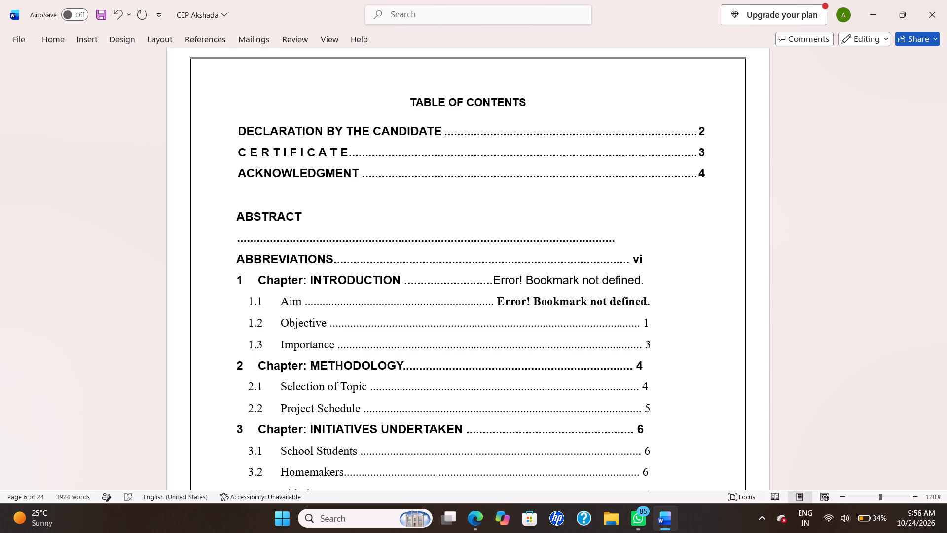
key(BackSpace)
key(BackSpace)
key(BackSpace)
key(BackSpace)
key(BackSpace)
key(BackSpace)
key(BackSpace)
key(BackSpace)
key(BackSpace)
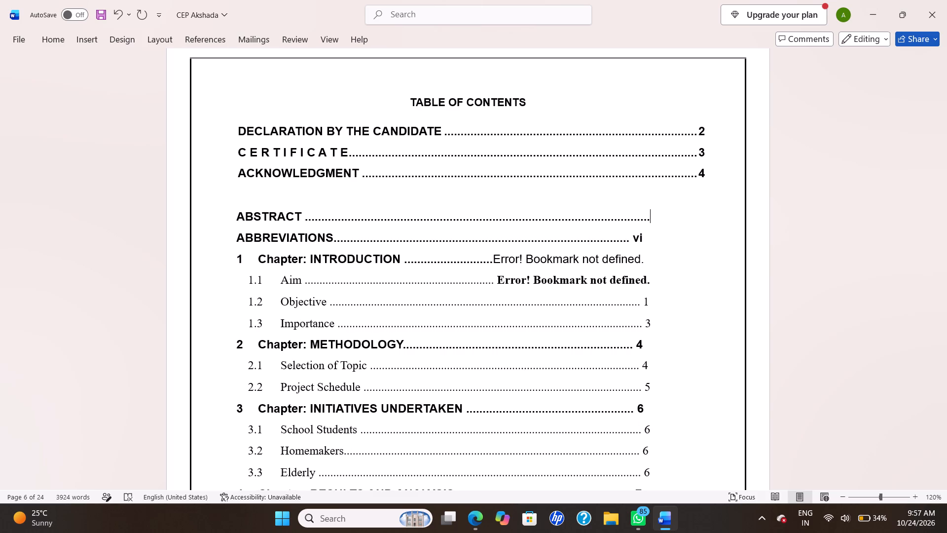
Check the Abstract page's position in the report and enter page number 5 after the ABSTRACT entry's trimmed dot leader.
scroll(650, 217, up, 8)
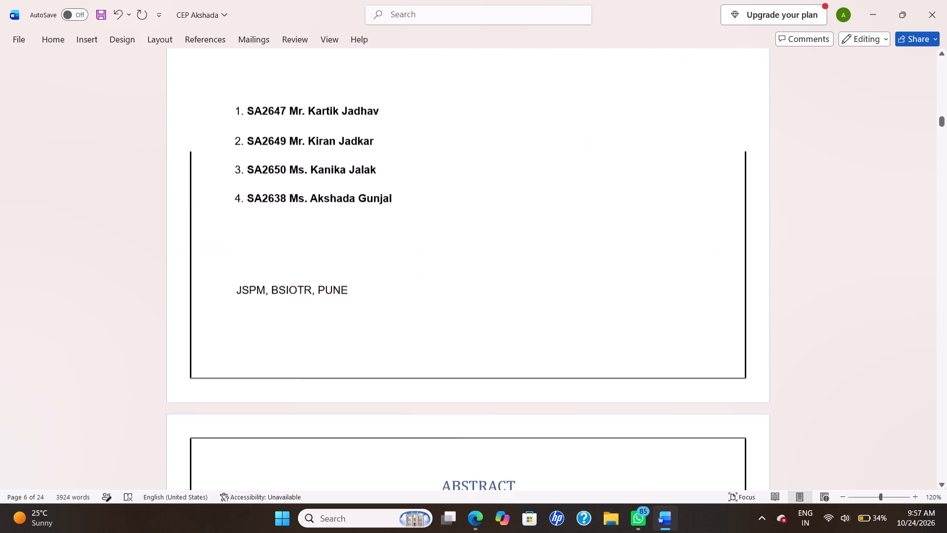
scroll(650, 217, up, 1)
scroll(650, 217, down, 6)
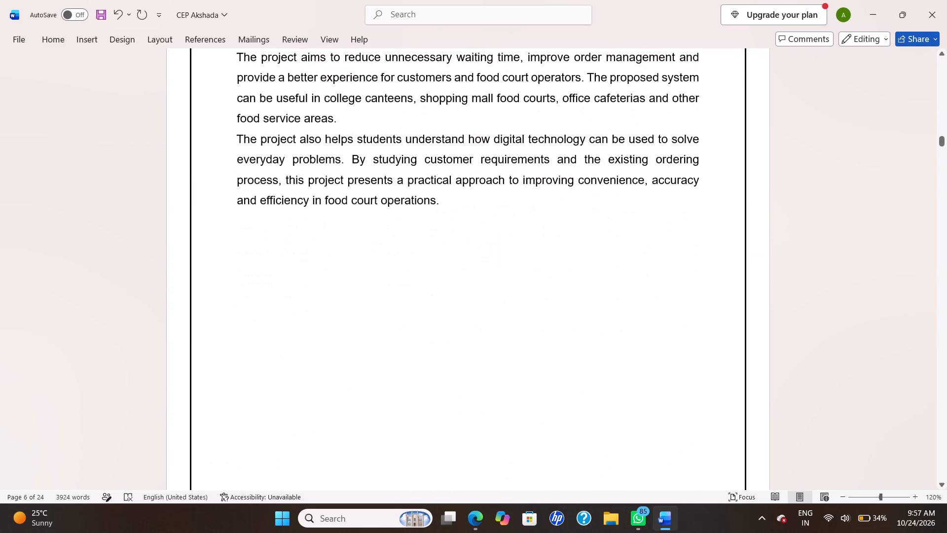
scroll(650, 217, down, 2)
scroll(650, 217, up, 3)
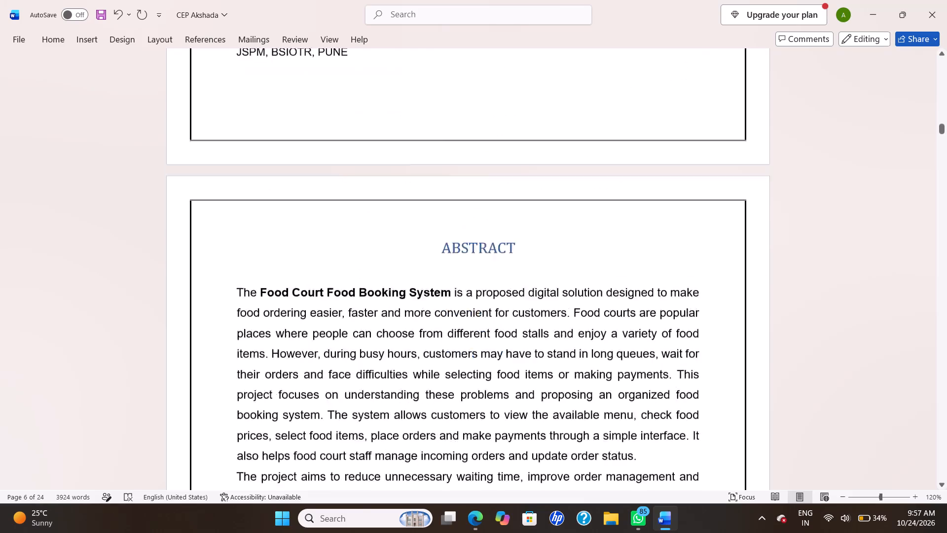
scroll(650, 217, down, 1)
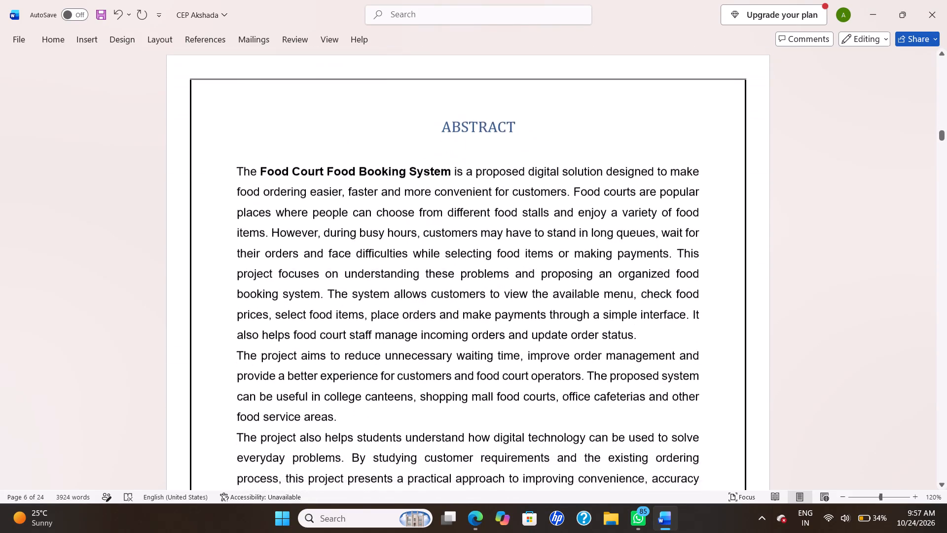
scroll(650, 217, down, 3)
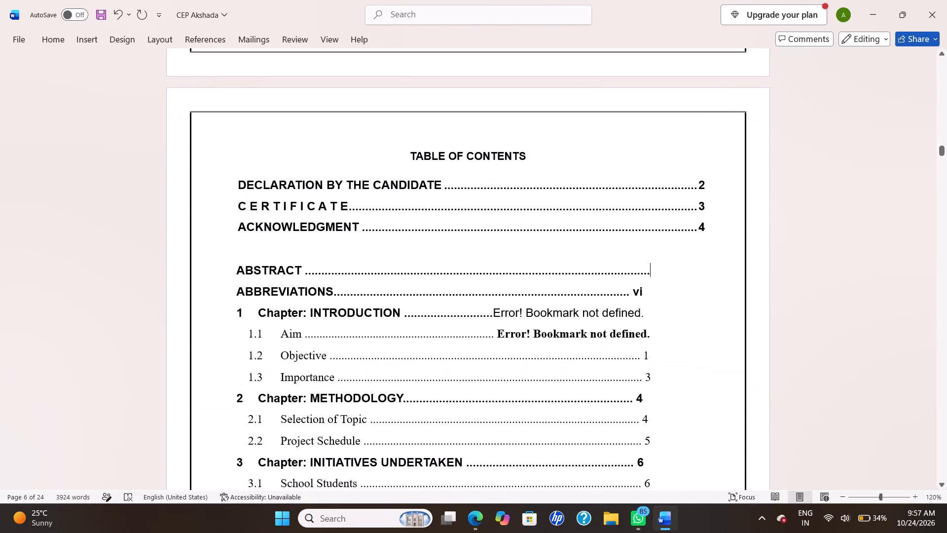
key(5)
key(BackSpace)
key(BackSpace)
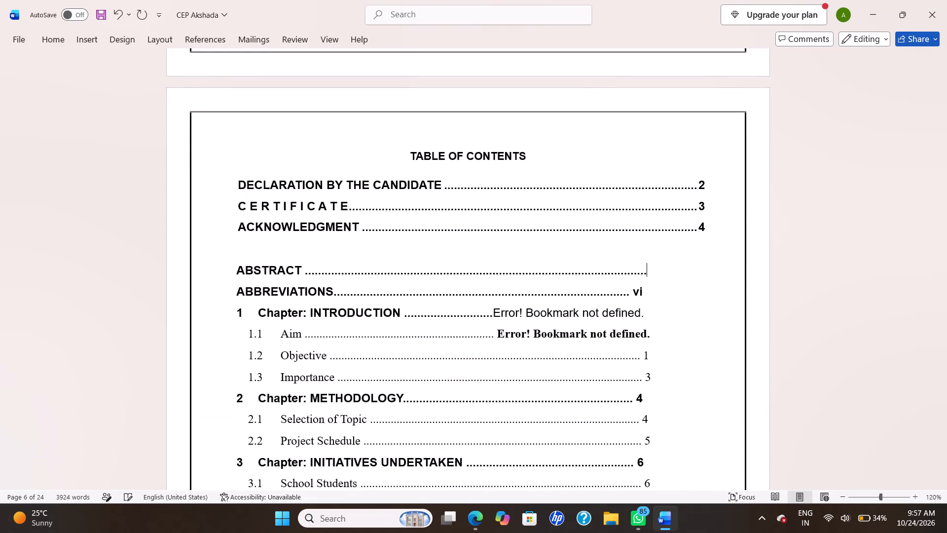
key(BackSpace)
key(BackSpace)
key(5)
Delete the page number "vi" from the ABBREVIATIONS entry in the table of contents.
click(643, 293)
scroll(643, 293, up, 4)
scroll(643, 293, down, 2)
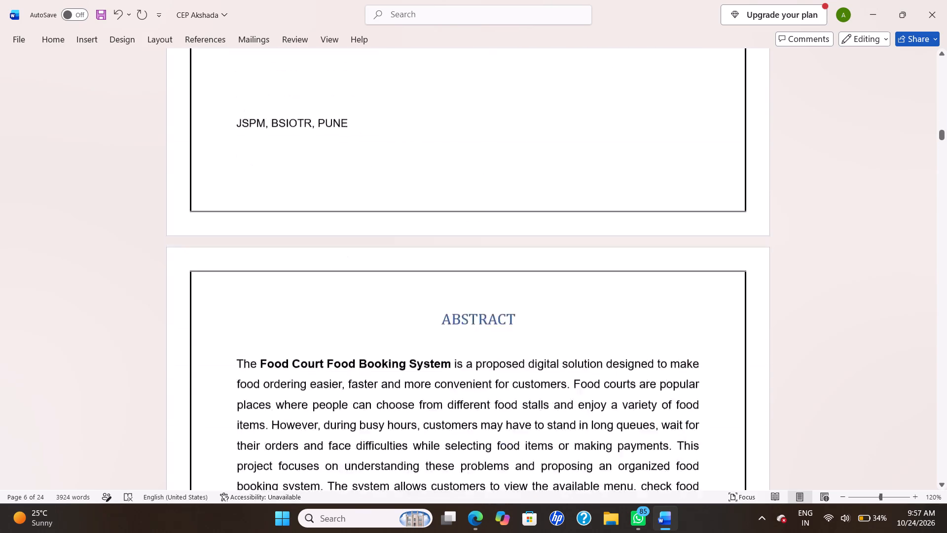
scroll(643, 293, down, 3)
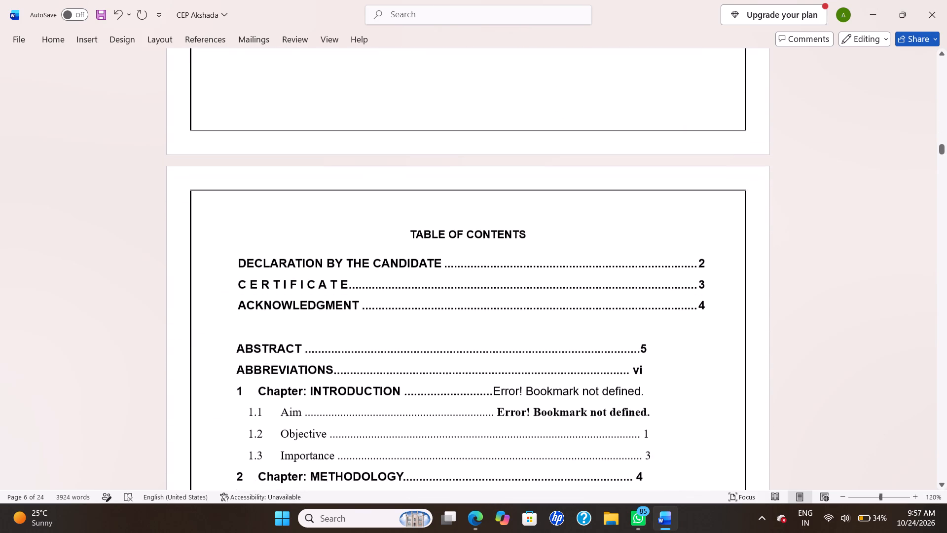
scroll(643, 293, down, 2)
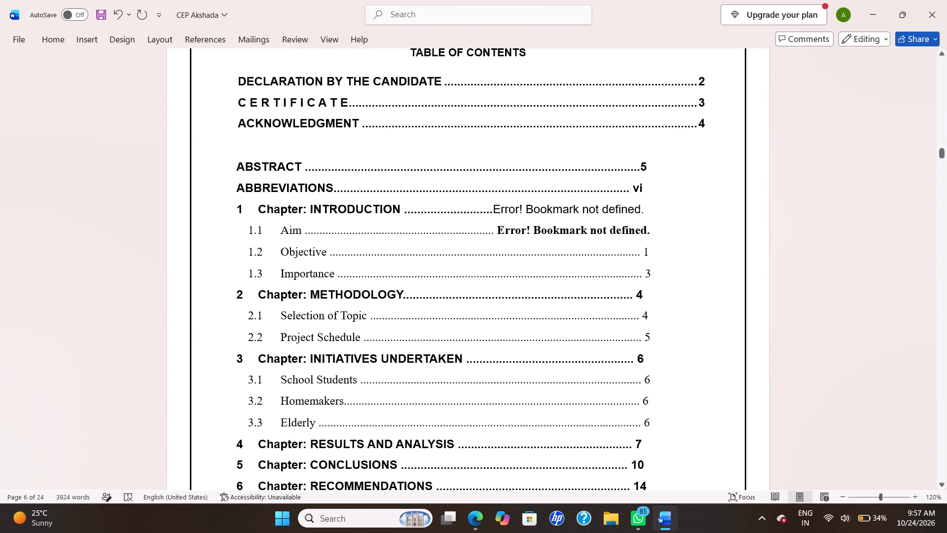
scroll(643, 293, down, 1)
key(BackSpace)
key(BackSpace)
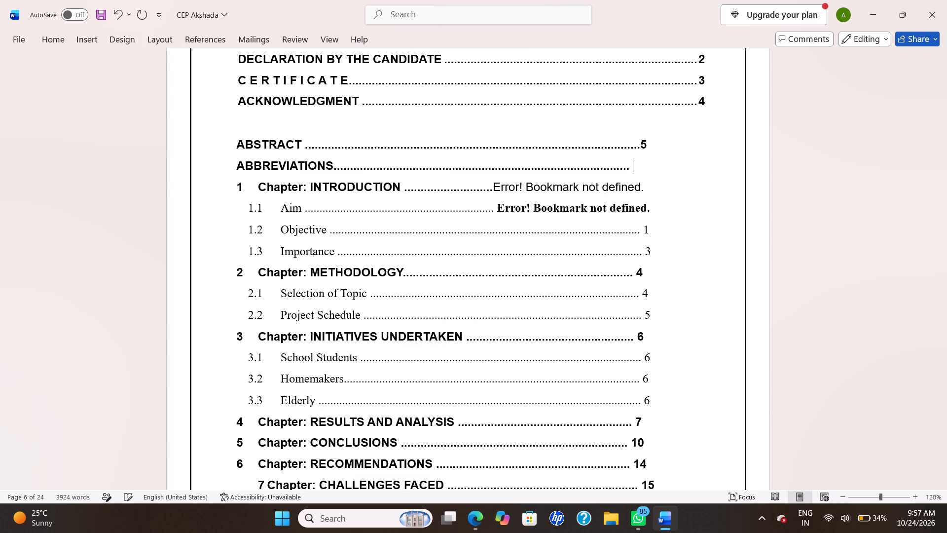
Look through the pages around the table of contents, from the abstract to Chapter 1 and its Aim section, and return to the contents list.
scroll(643, 293, down, 2)
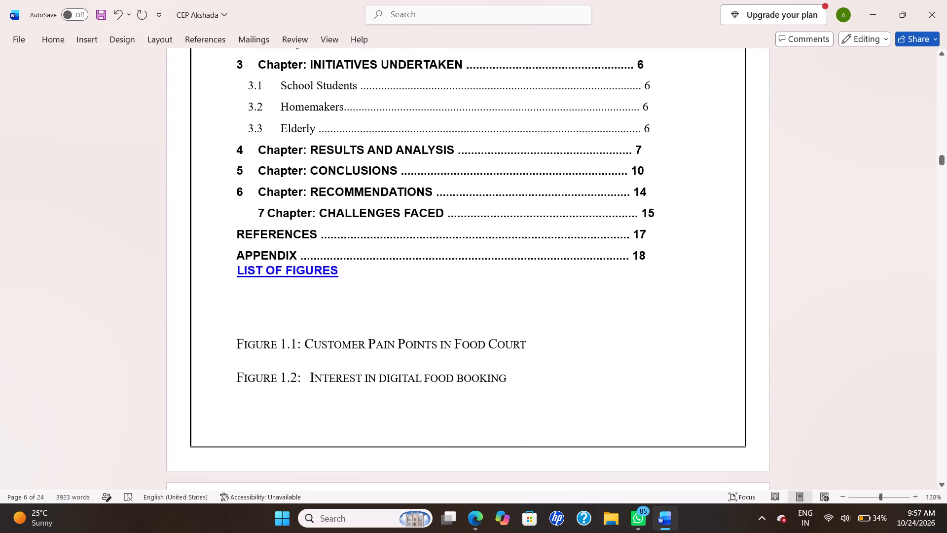
scroll(643, 293, down, 1)
scroll(643, 293, up, 2)
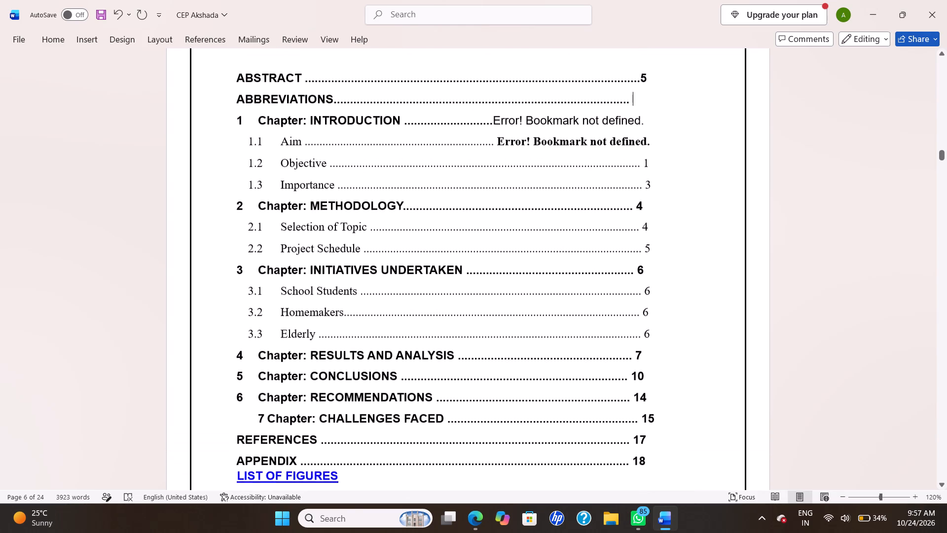
scroll(643, 293, up, 1)
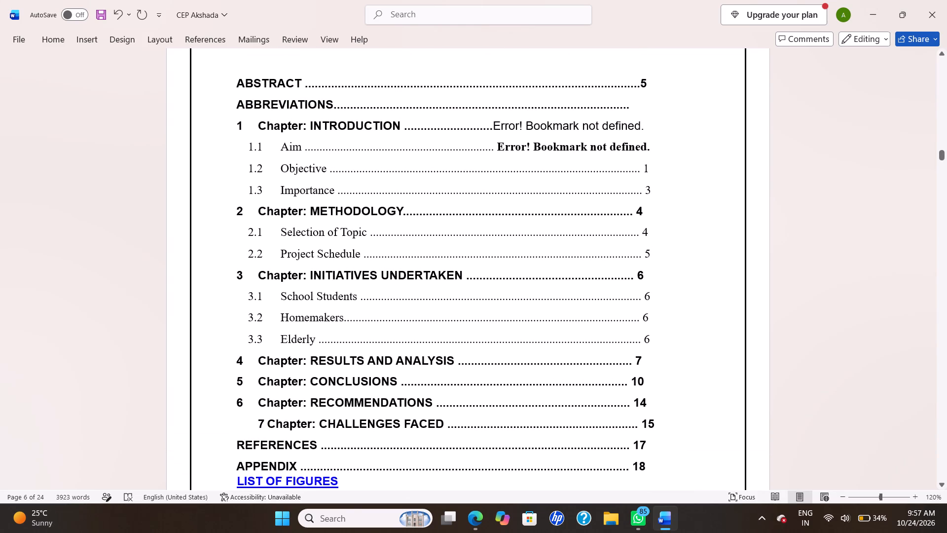
scroll(643, 335, down, 3)
scroll(643, 335, up, 2)
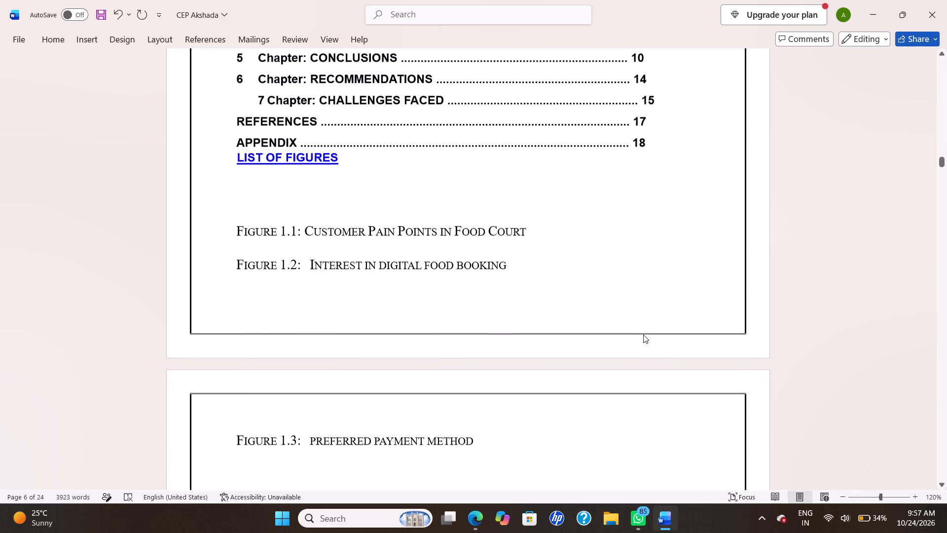
scroll(643, 335, up, 3)
scroll(643, 335, right, 1)
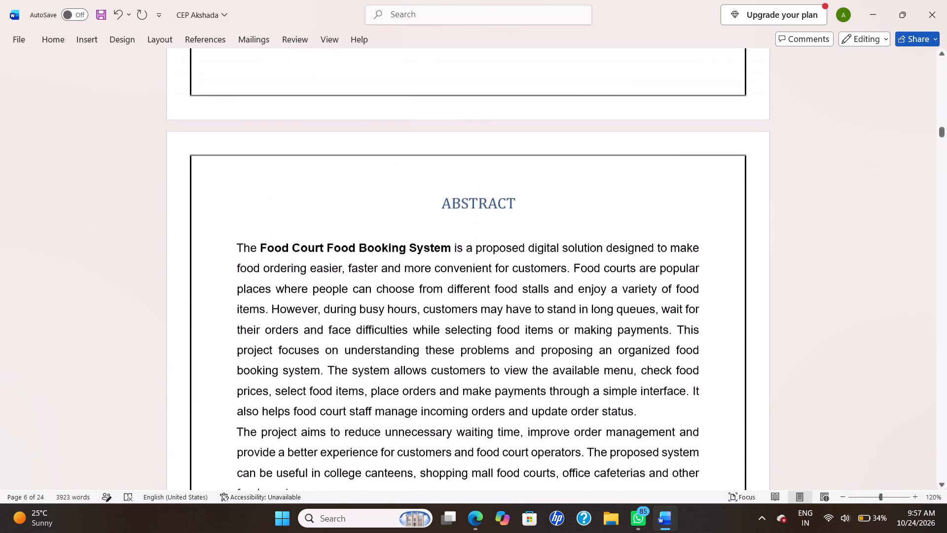
scroll(643, 335, right, 1)
scroll(643, 335, down, 3)
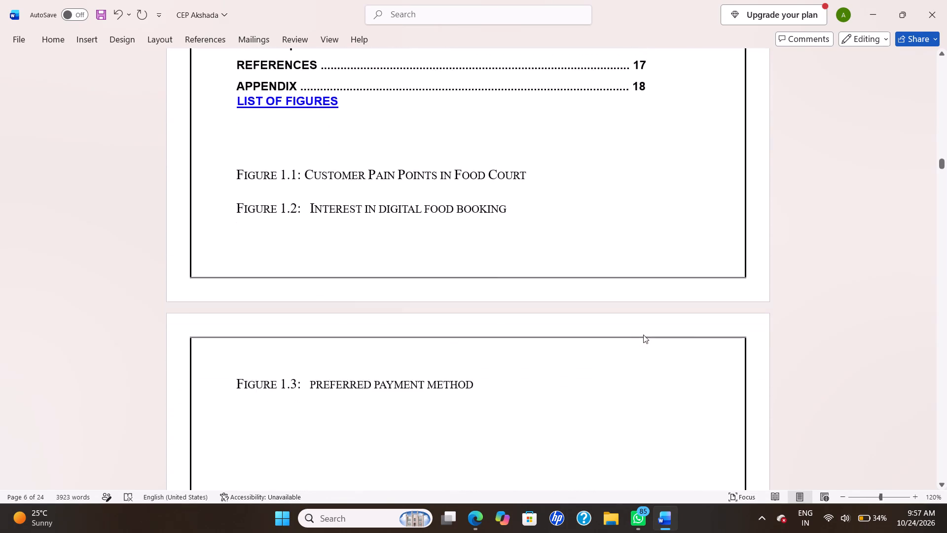
scroll(643, 335, down, 4)
scroll(643, 335, right, 1)
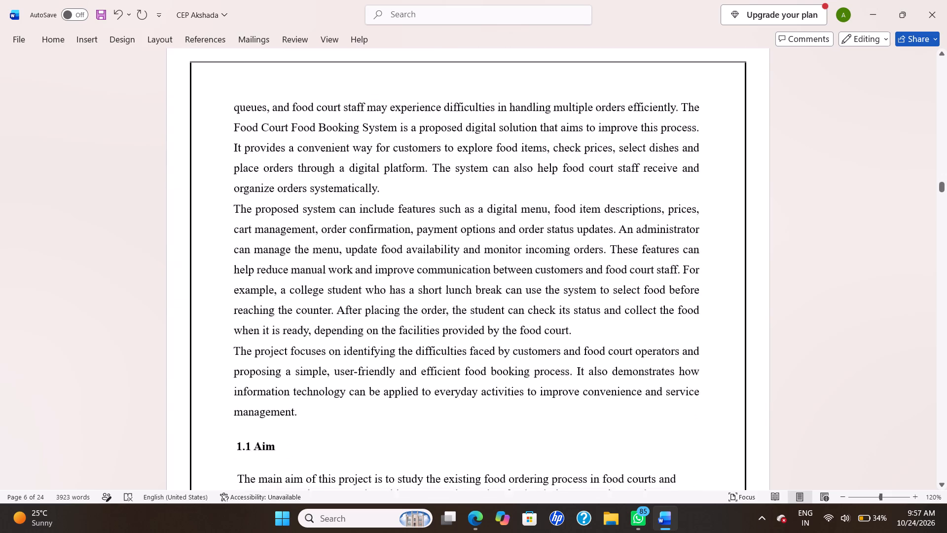
scroll(643, 335, right, 2)
scroll(643, 335, up, 1)
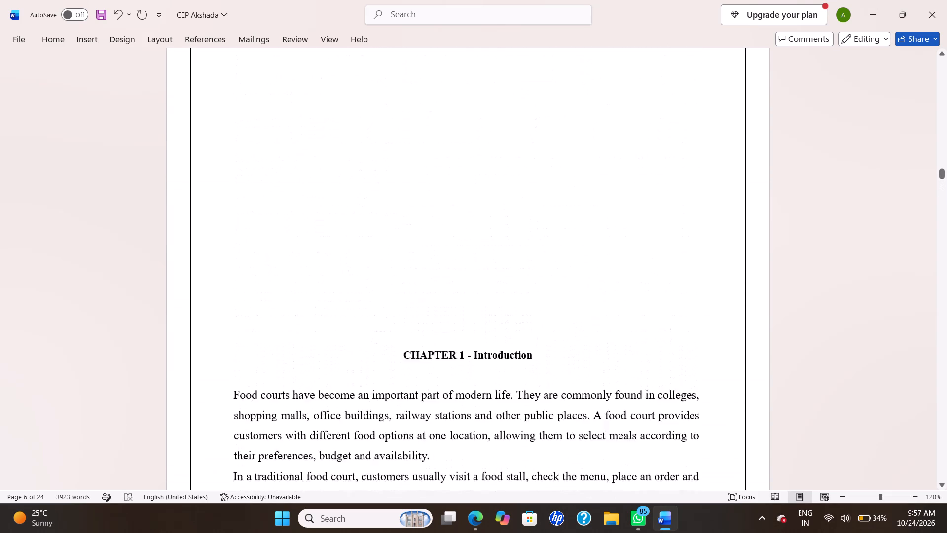
scroll(643, 335, up, 7)
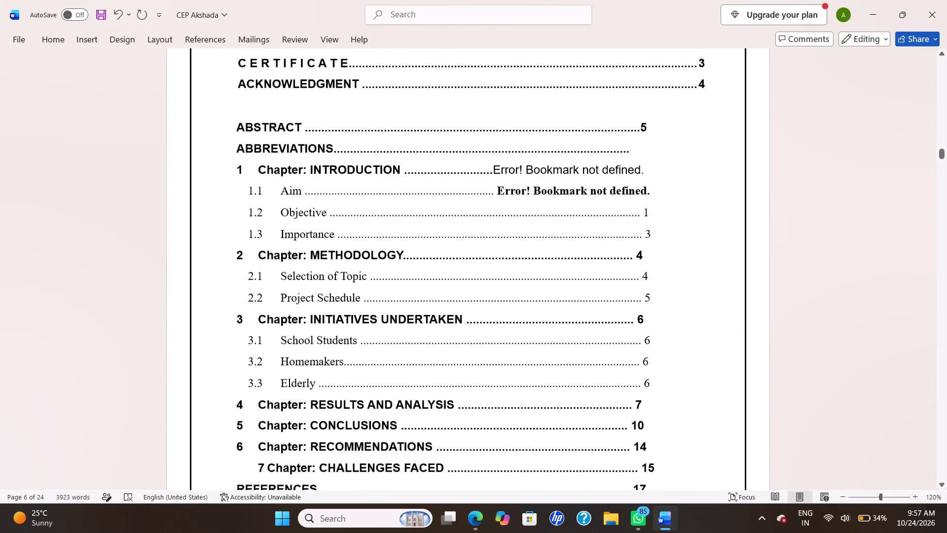
scroll(643, 335, up, 1)
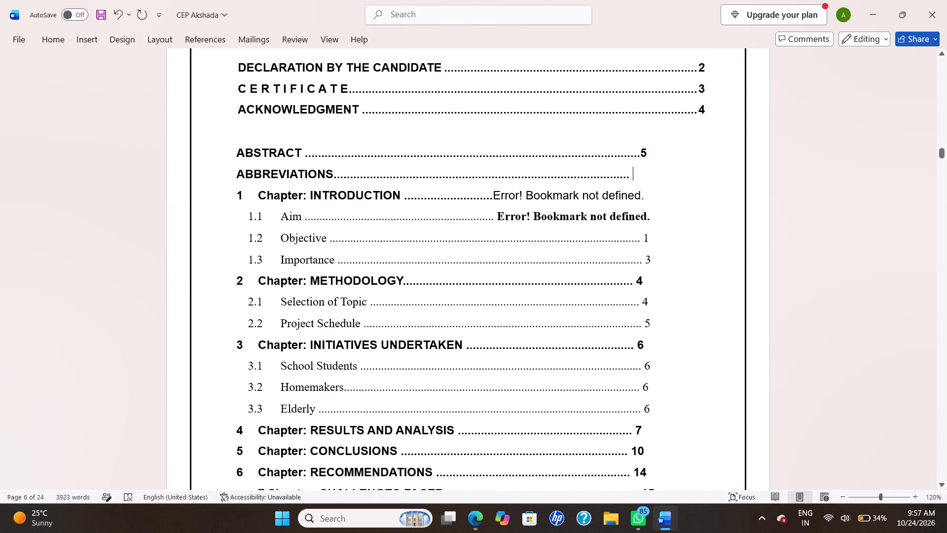
Delete the bookmark error text from the Chapter: INTRODUCTION entry in the table of contents, back to its dot leader.
click(661, 195)
key(BackSpace)
key(BackSpace)
key(BackSpace)
key(BackSpace)
key(BackSpace)
key(BackSpace)
key(BackSpace)
key(BackSpace)
key(BackSpace)
key(BackSpace)
key(BackSpace)
key(BackSpace)
key(BackSpace)
key(BackSpace)
key(BackSpace)
key(BackSpace)
key(BackSpace)
key(BackSpace)
key(BackSpace)
key(BackSpace)
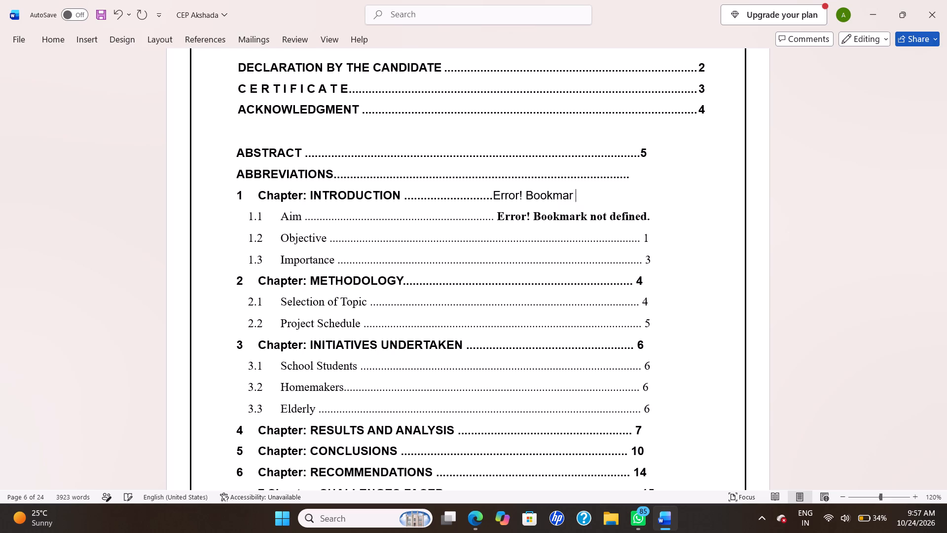
key(BackSpace)
key(BackSpace)
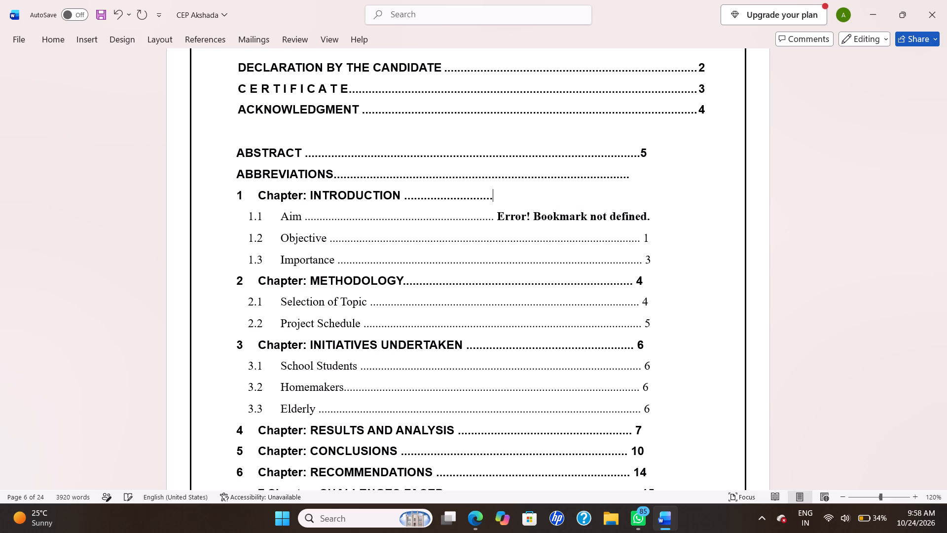
key(BackSpace)
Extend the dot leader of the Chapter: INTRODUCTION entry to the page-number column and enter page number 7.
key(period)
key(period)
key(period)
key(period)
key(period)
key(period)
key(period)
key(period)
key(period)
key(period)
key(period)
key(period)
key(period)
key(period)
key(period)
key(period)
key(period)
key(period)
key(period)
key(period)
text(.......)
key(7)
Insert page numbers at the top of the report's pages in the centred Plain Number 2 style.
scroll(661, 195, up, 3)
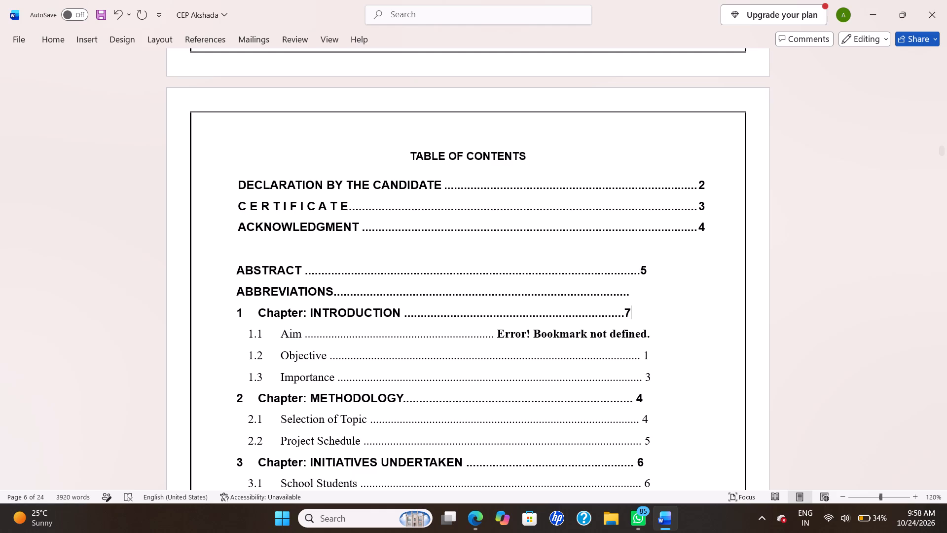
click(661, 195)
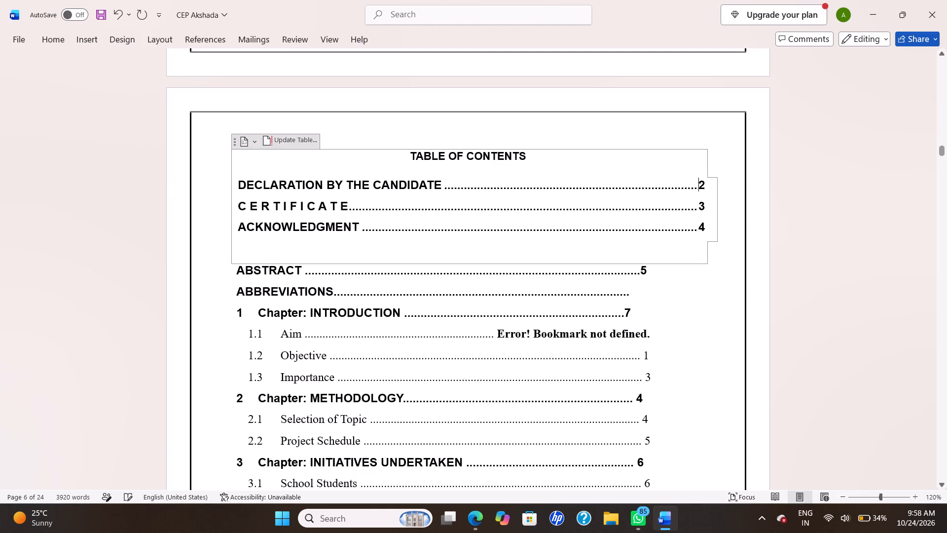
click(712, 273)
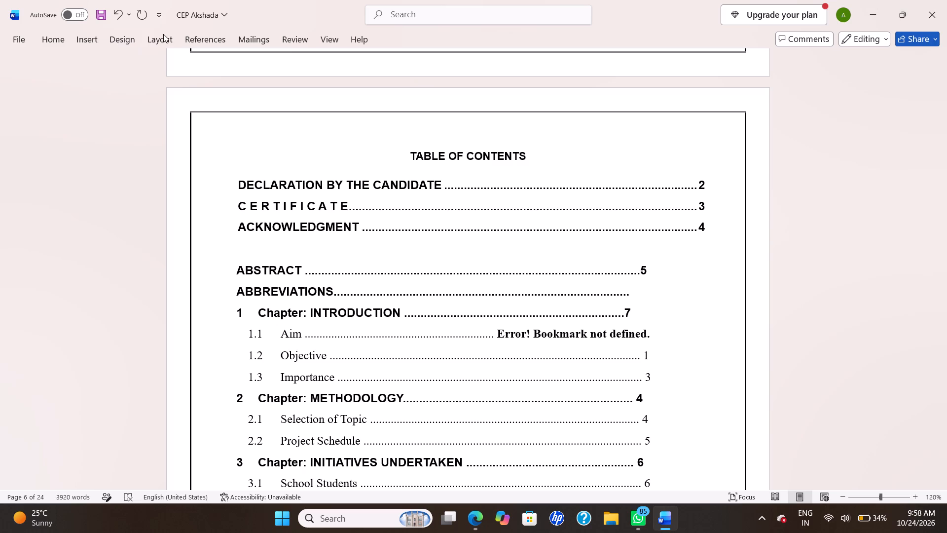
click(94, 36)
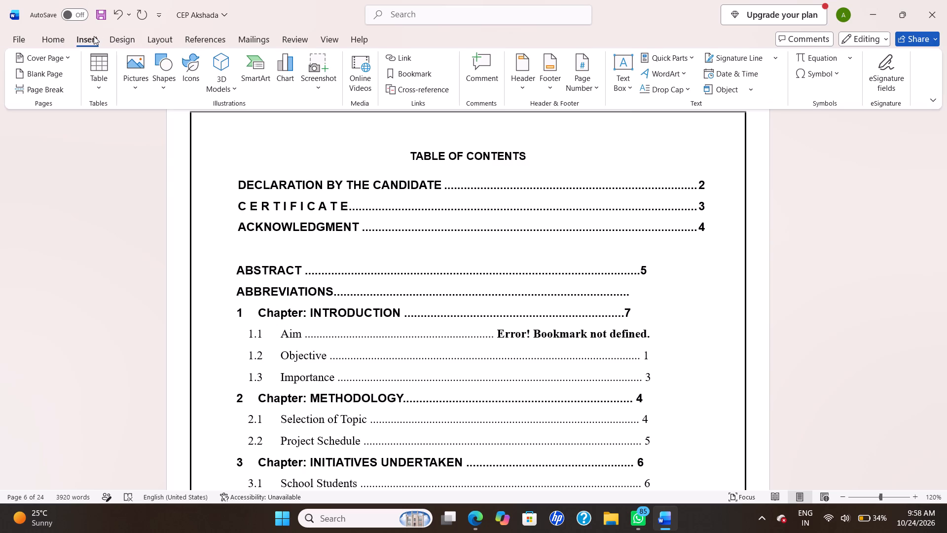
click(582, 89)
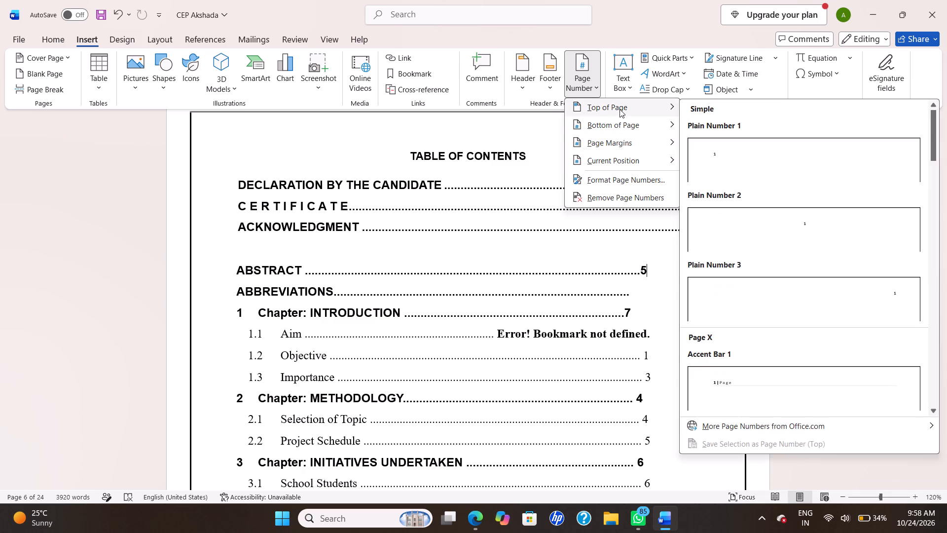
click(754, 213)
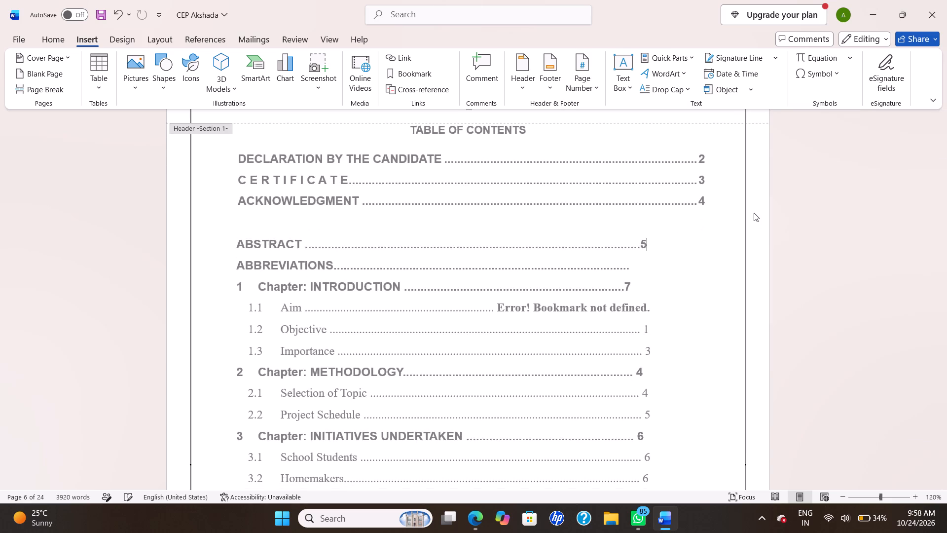
Look through the pages around the table of contents to check the page numbering in the headers.
scroll(754, 213, up, 5)
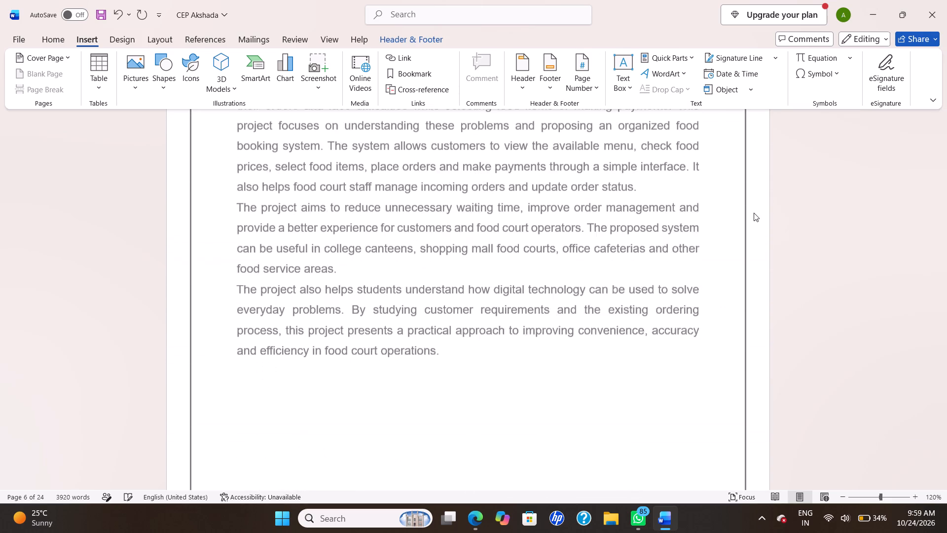
scroll(754, 213, up, 1)
scroll(754, 213, down, 4)
scroll(754, 213, up, 4)
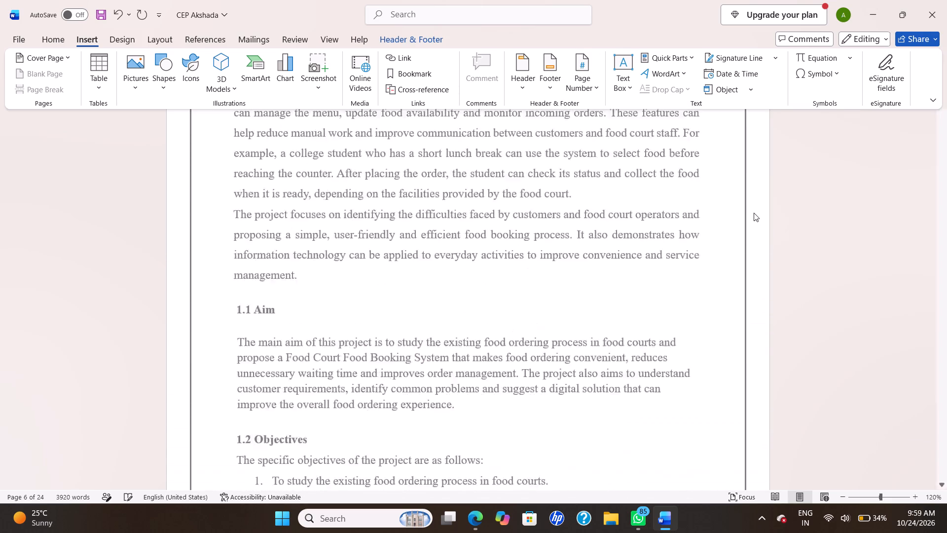
scroll(754, 213, up, 1)
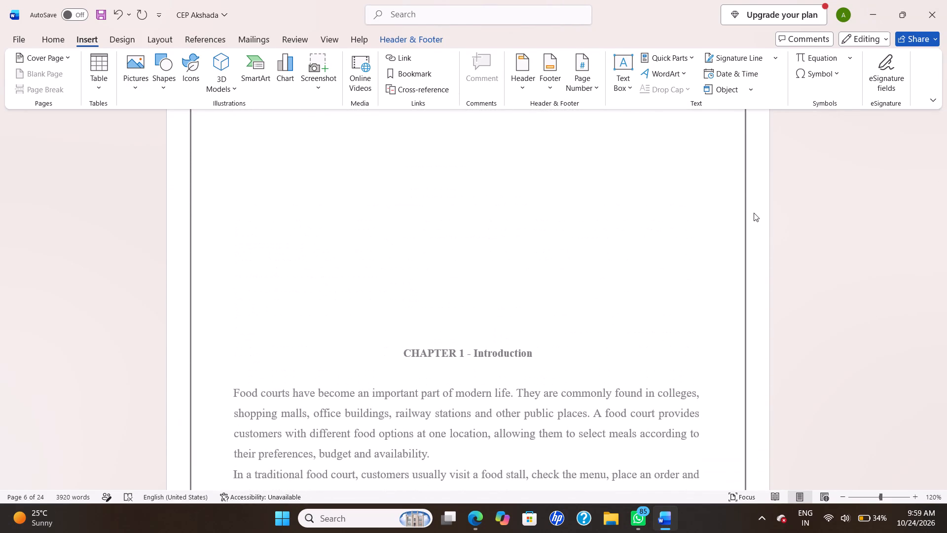
click(754, 213)
scroll(754, 213, up, 2)
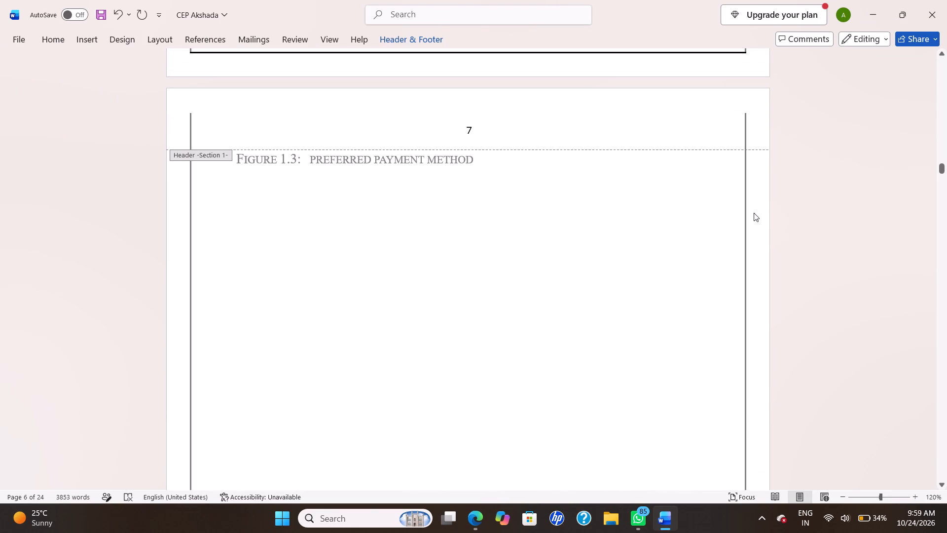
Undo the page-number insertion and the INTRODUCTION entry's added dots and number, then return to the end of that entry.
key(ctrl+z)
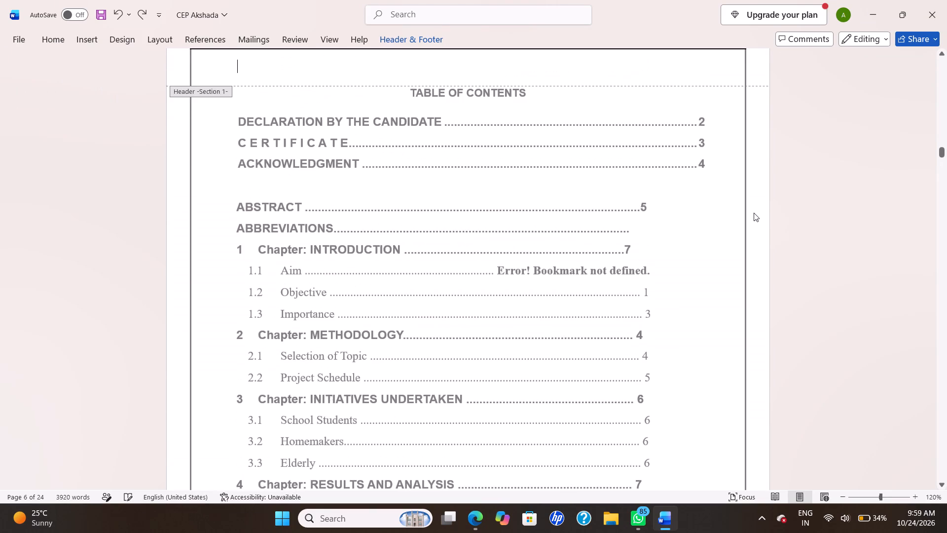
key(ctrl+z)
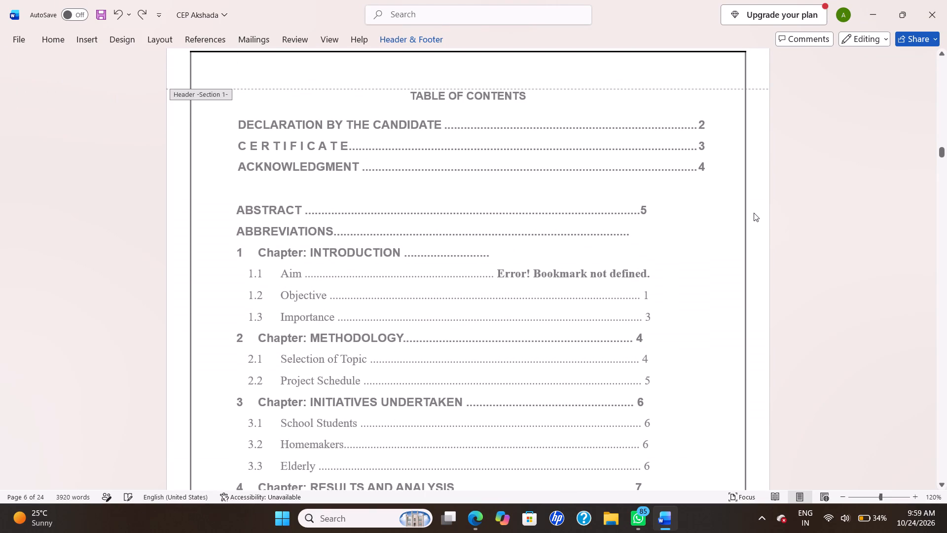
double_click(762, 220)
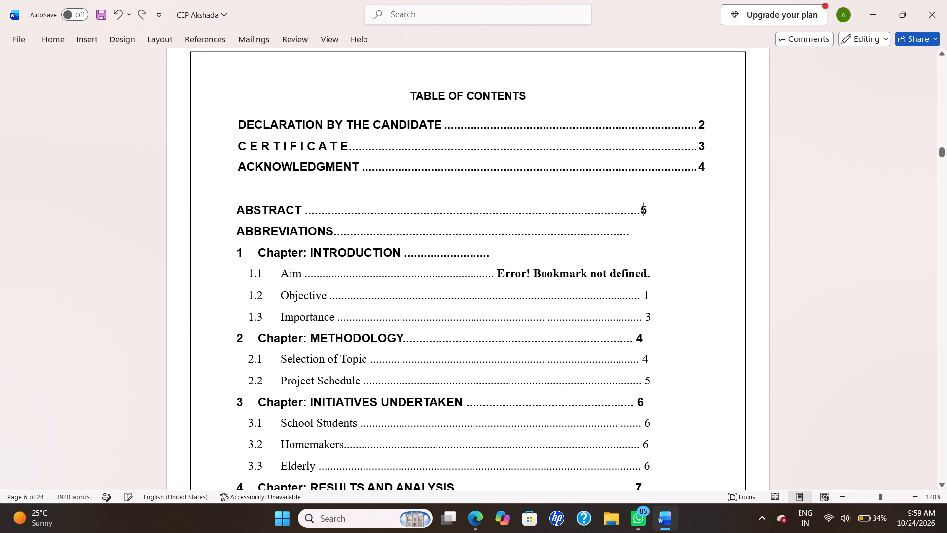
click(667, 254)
Push the LIST OF FIGURES heading below the APPENDIX entry onto a new page with blank lines.
scroll(667, 254, down, 3)
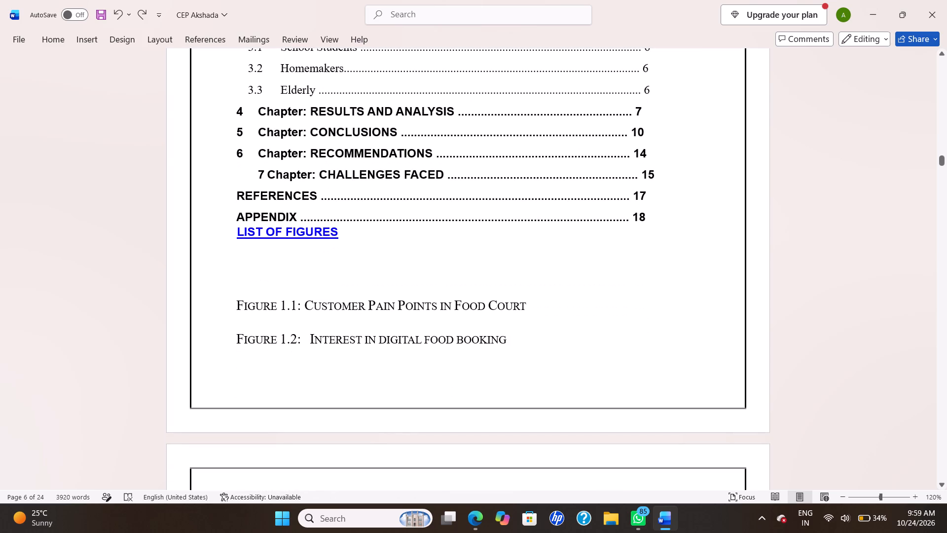
click(232, 231)
key(Return)
key(Return)
key(Return)
key(Return)
key(Return)
key(Return)
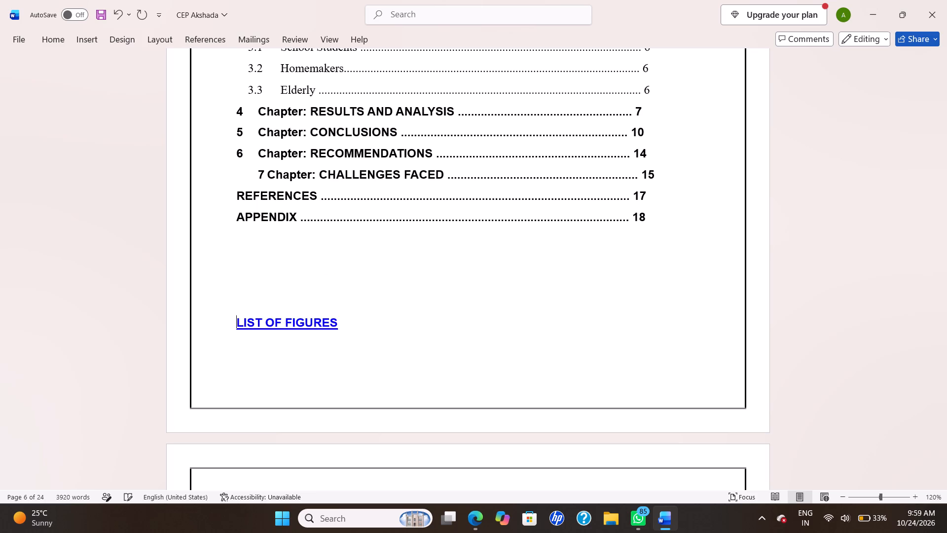
key(Return)
scroll(232, 231, left, 1)
scroll(232, 231, down, 3)
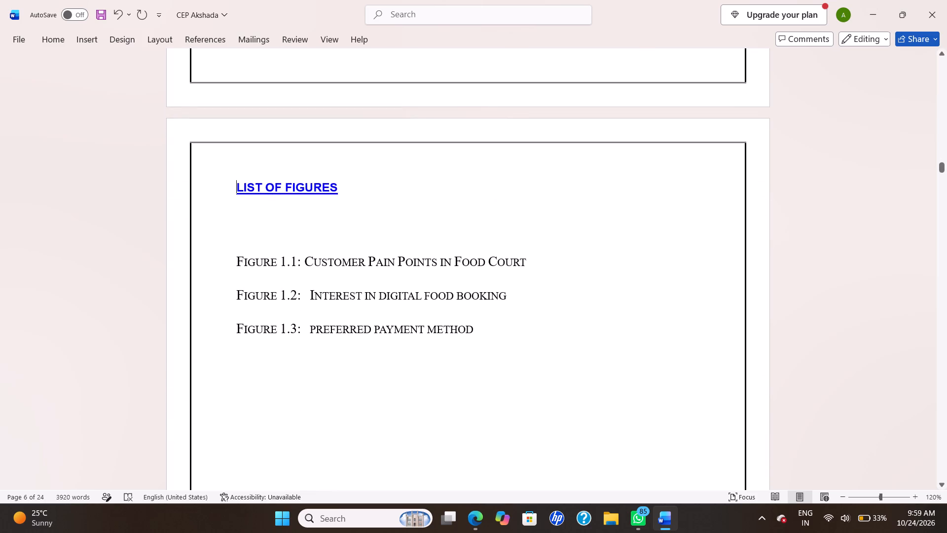
Add three blank lines above the CHAPTER 1 - Introduction heading to push it to the start of the following page.
scroll(232, 231, down, 3)
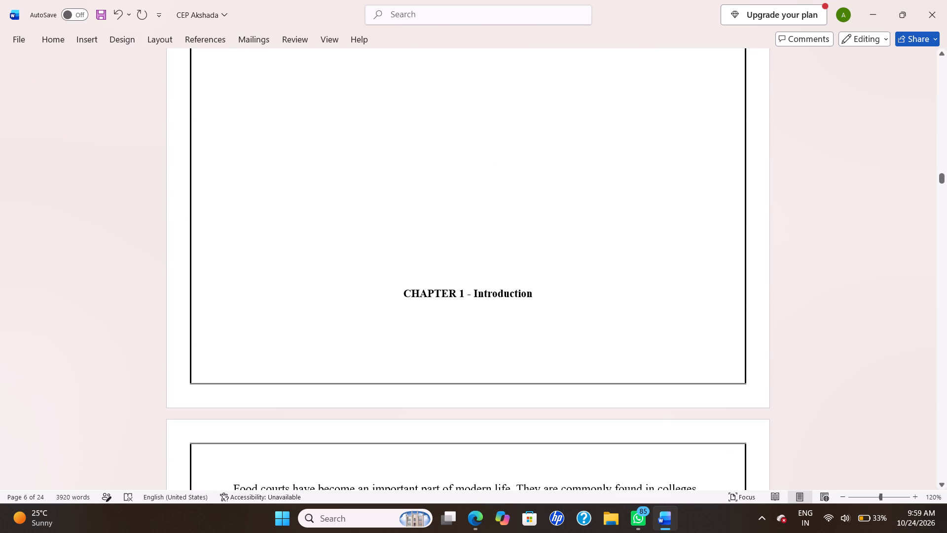
click(407, 170)
key(Return)
key(Return)
key(Return)
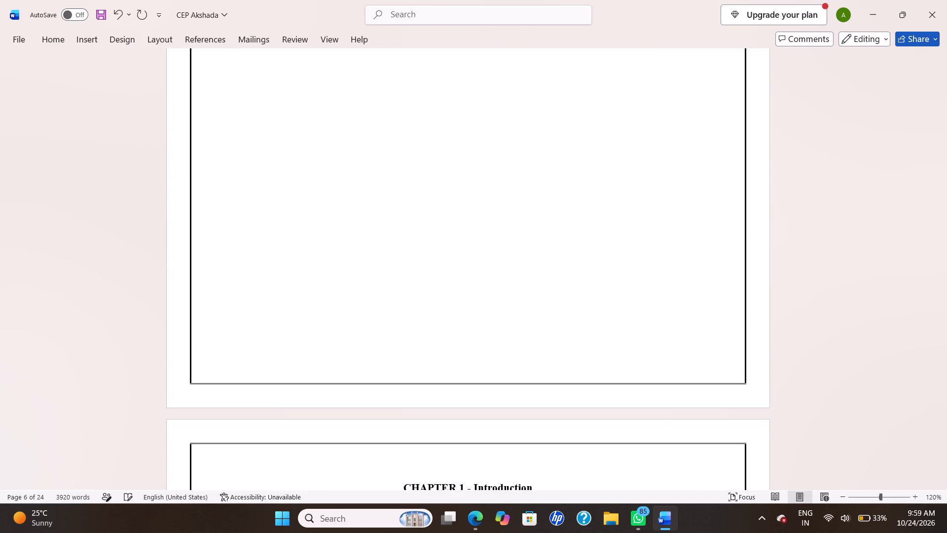
Add blank lines above the CHAPTER 2 – Methodology heading, after the educational institutions section, to push it onto a new page.
scroll(407, 170, down, 6)
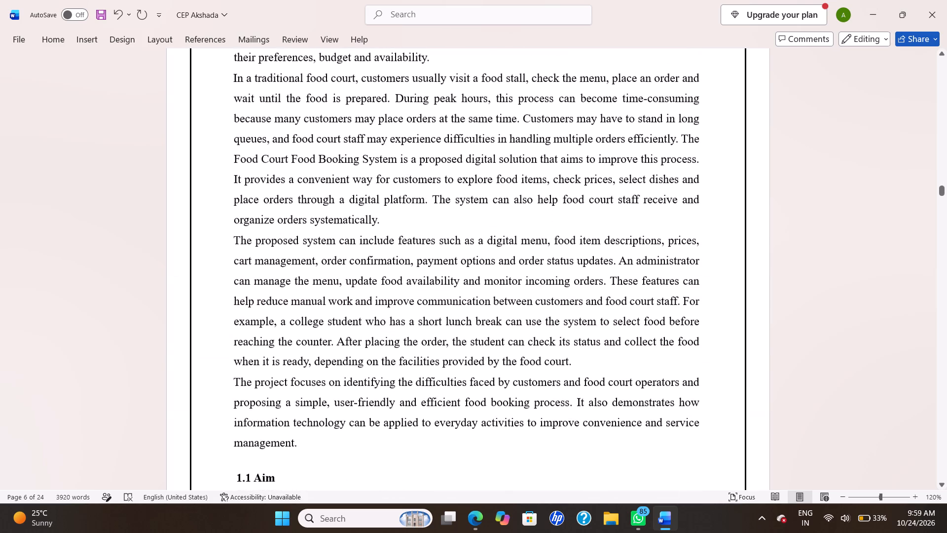
scroll(407, 170, down, 4)
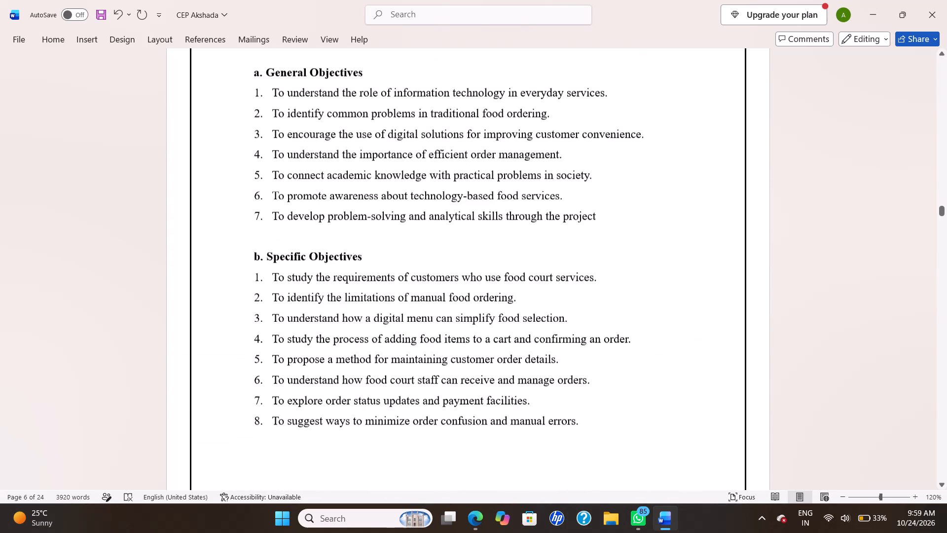
scroll(407, 170, down, 4)
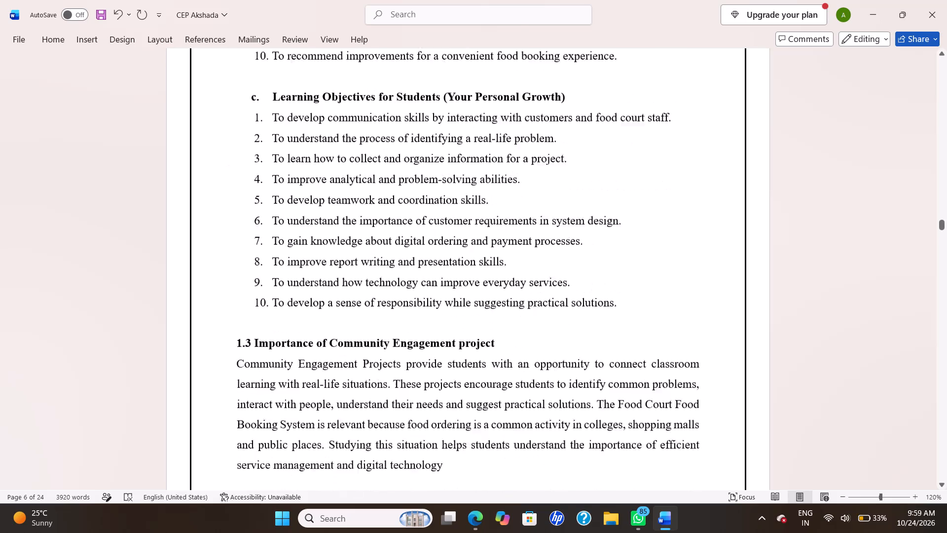
scroll(407, 170, down, 5)
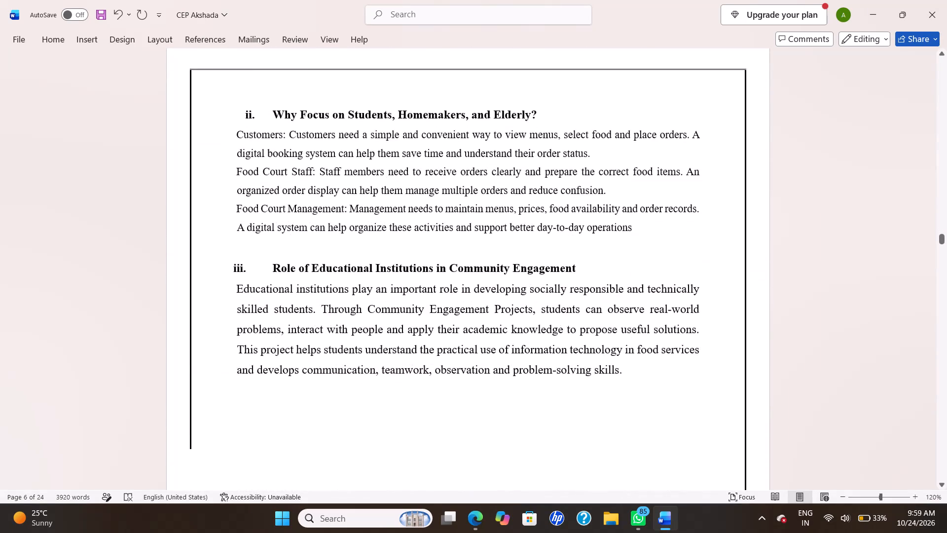
scroll(407, 170, down, 2)
click(504, 181)
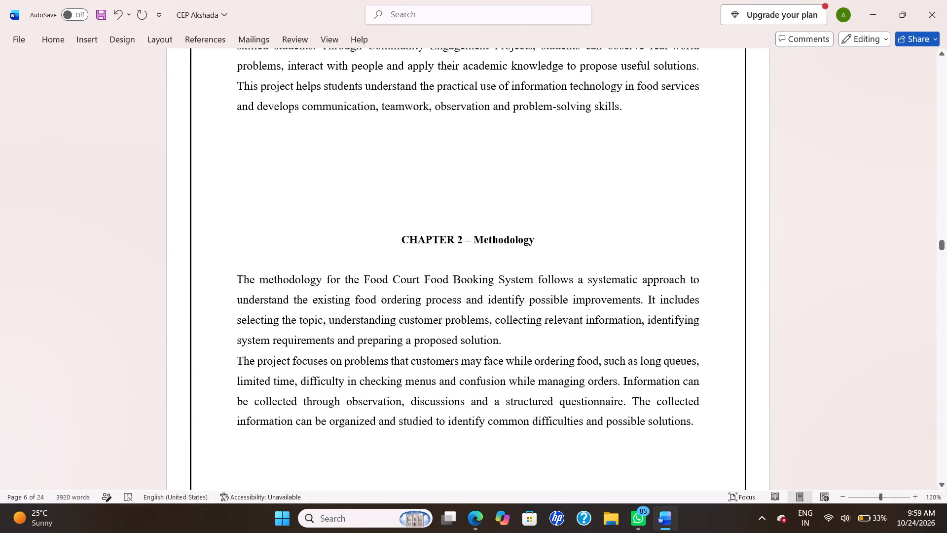
key(Return)
key(Return)
key(Return)
key(Return)
key(Return)
key(Return)
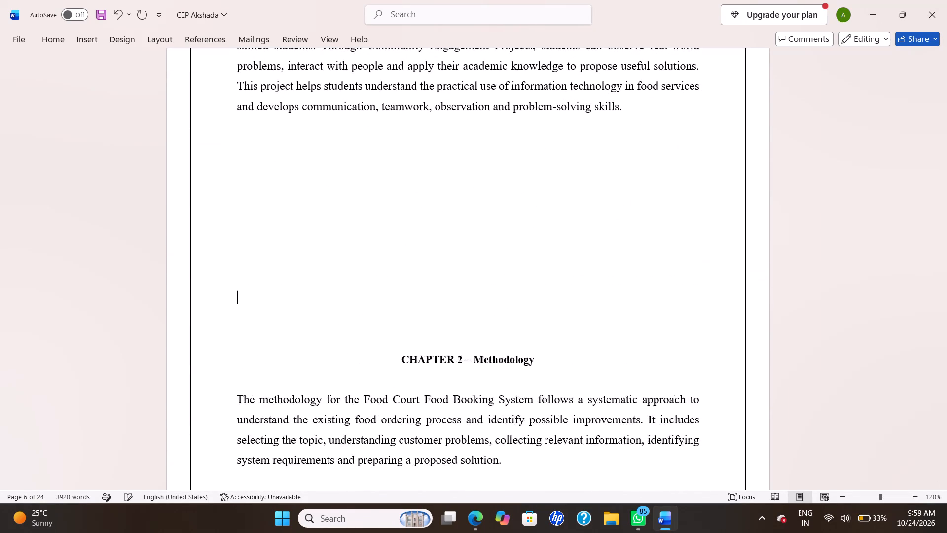
key(Return)
key(Return)
key(Return)
key(Return)
key(Return)
key(Return)
key(Return)
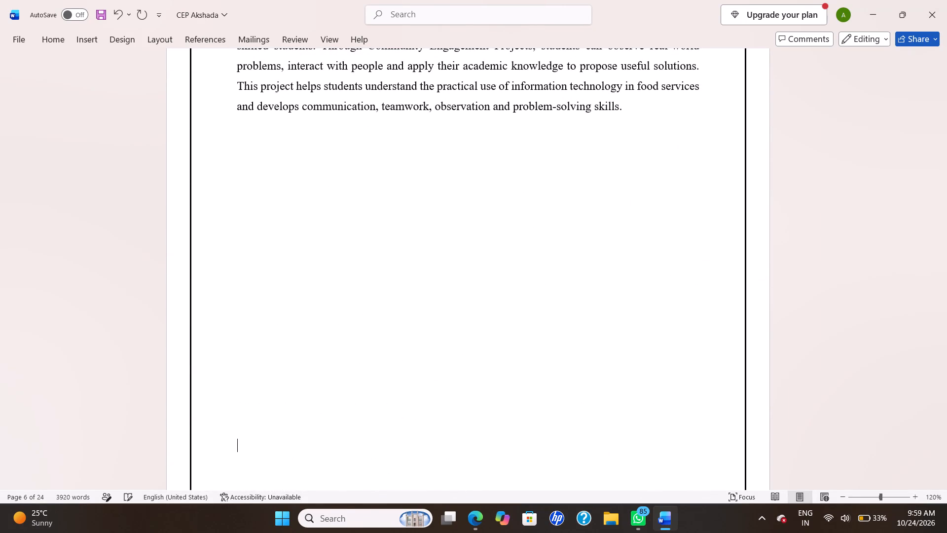
key(Return)
key(Return)
Trim the surplus blank lines above the CHAPTER 2 – Methodology heading, keeping it at the start of its new page.
scroll(504, 181, down, 1)
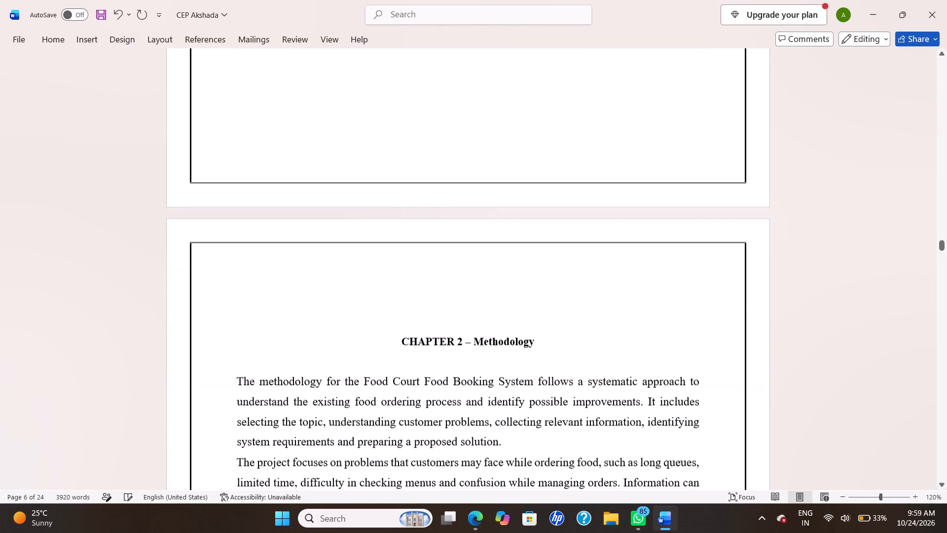
key(BackSpace)
key(BackSpace)
key(BackSpace)
key(BackSpace)
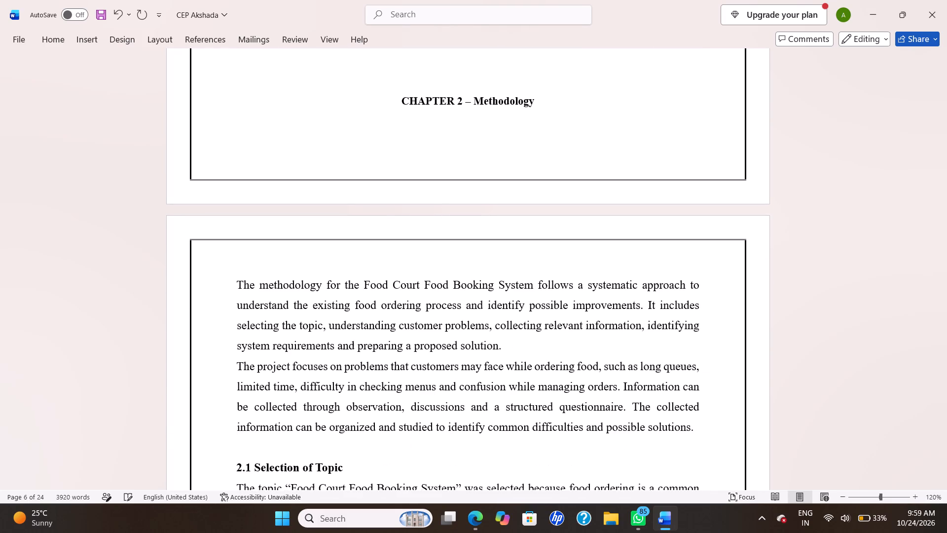
key(Return)
Add nine blank lines above the 2.2 Project Schedule heading, after the Awareness Activities list, to push it and its table onto the following page.
scroll(504, 181, down, 2)
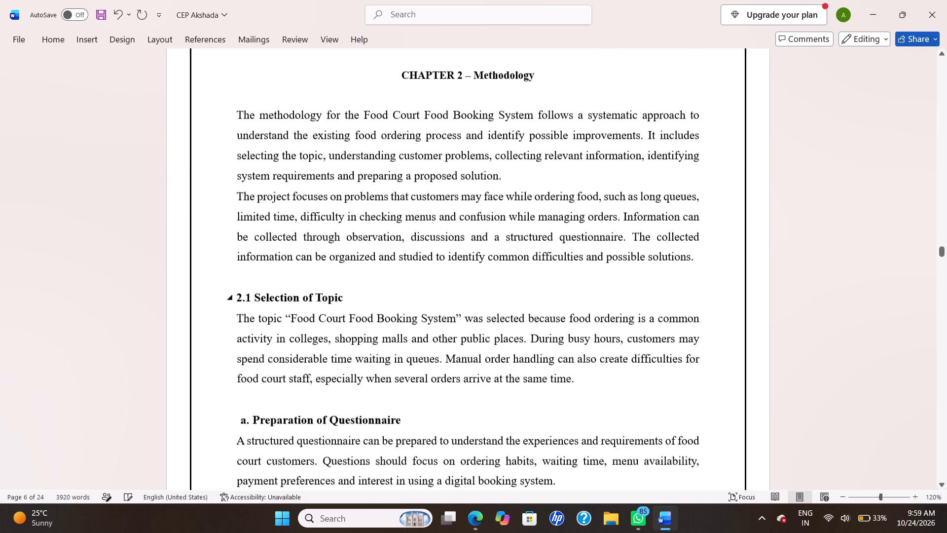
scroll(504, 181, down, 6)
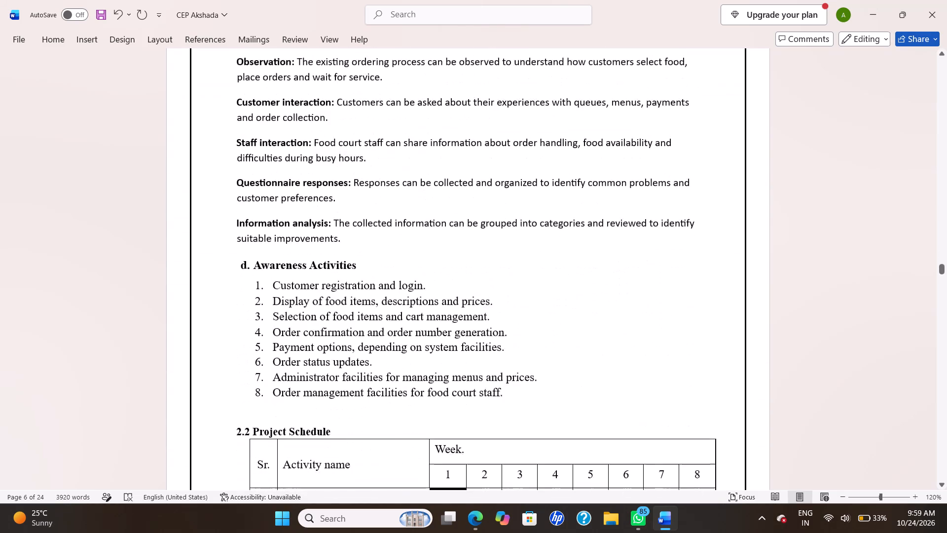
scroll(504, 181, down, 3)
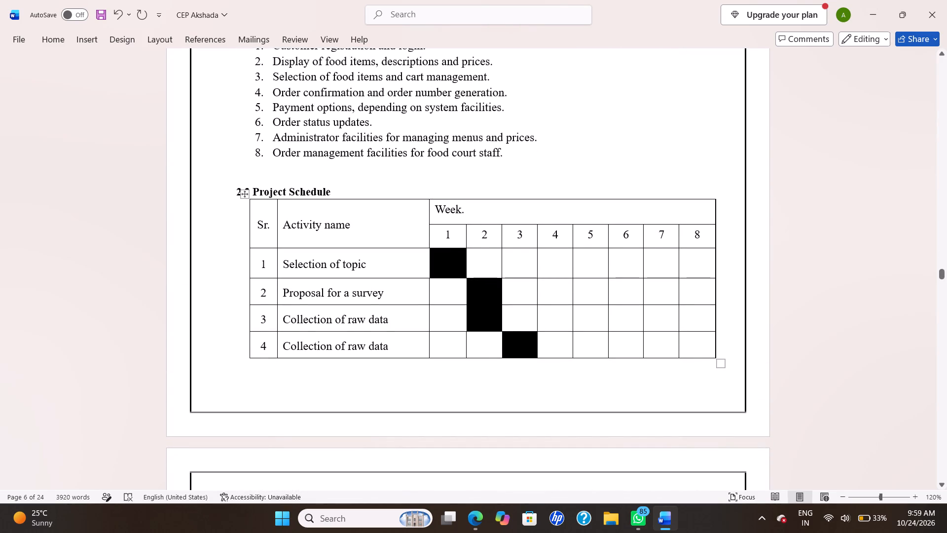
click(419, 167)
key(Return)
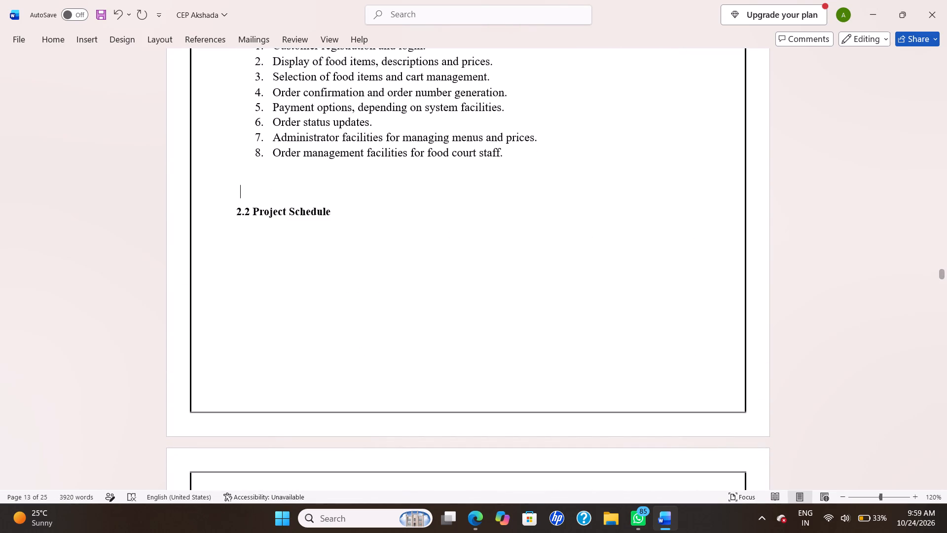
key(Return)
key(Return)
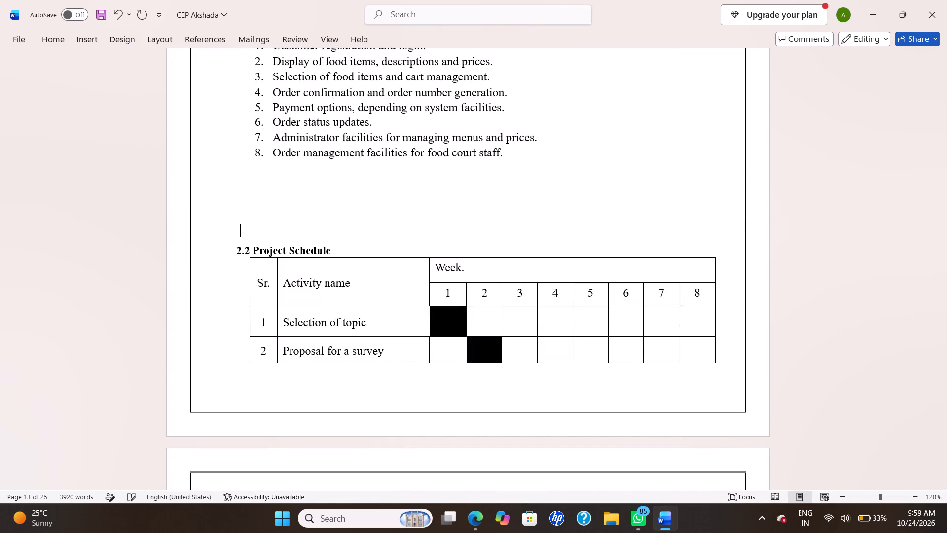
key(Return)
key(Return)
key(Return)
key(Return)
key(Return)
key(Return)
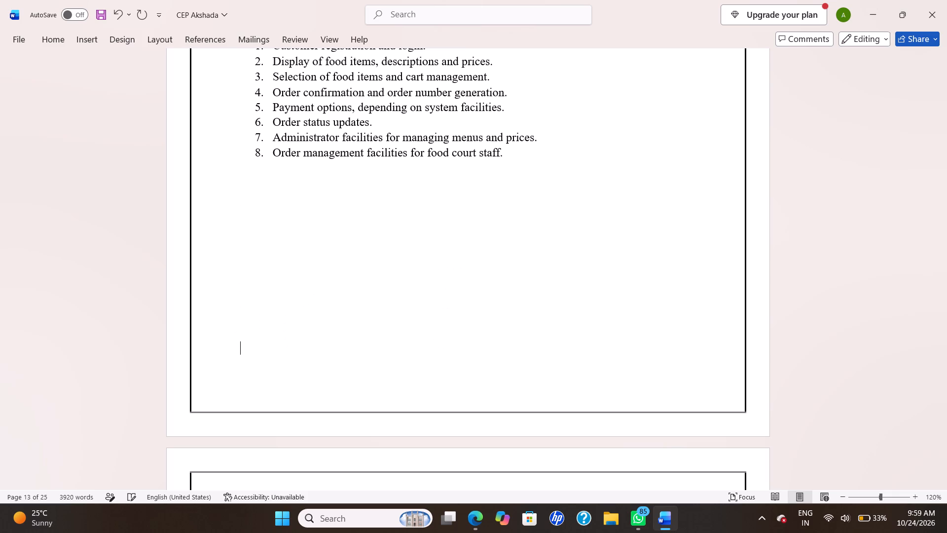
Place the insertion point in the gap between activity rows 4 and 5 of the split project schedule table.
scroll(419, 167, down, 2)
scroll(419, 167, up, 3)
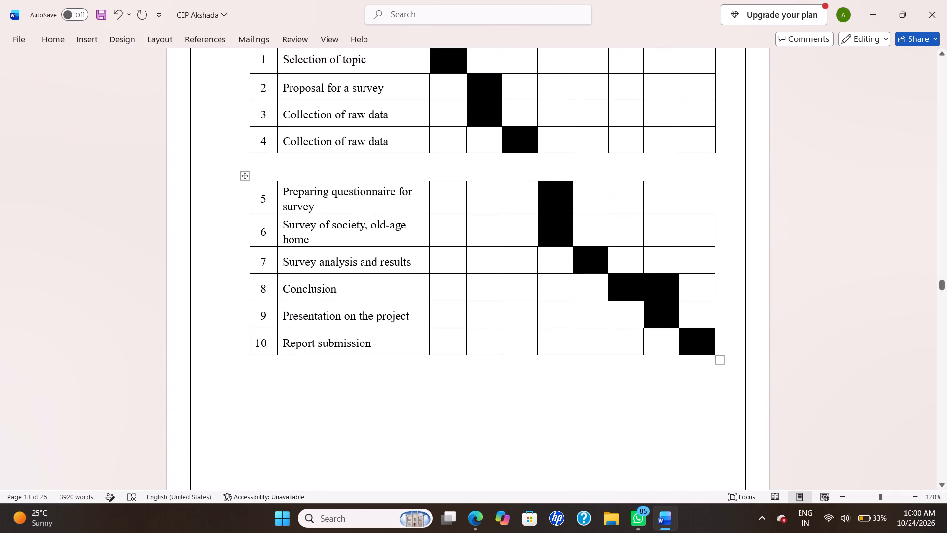
click(292, 170)
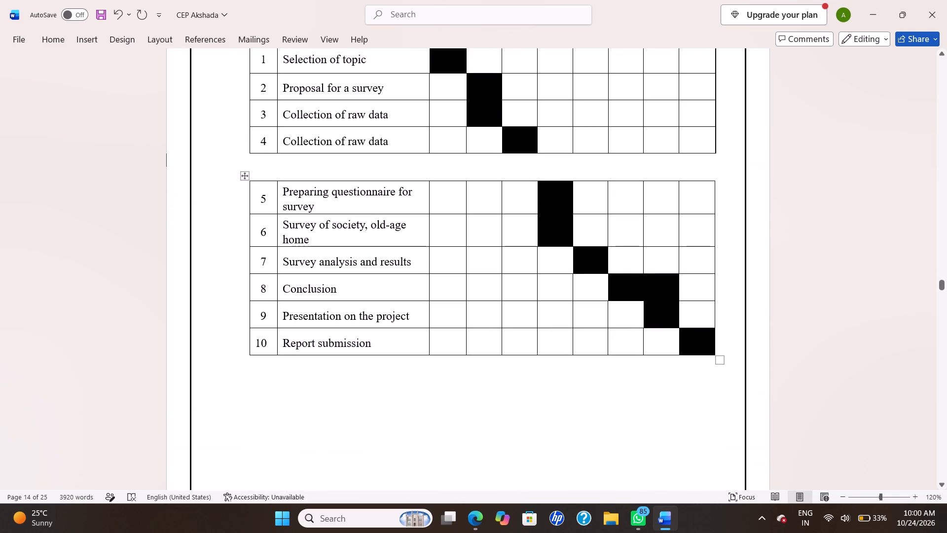
click(245, 173)
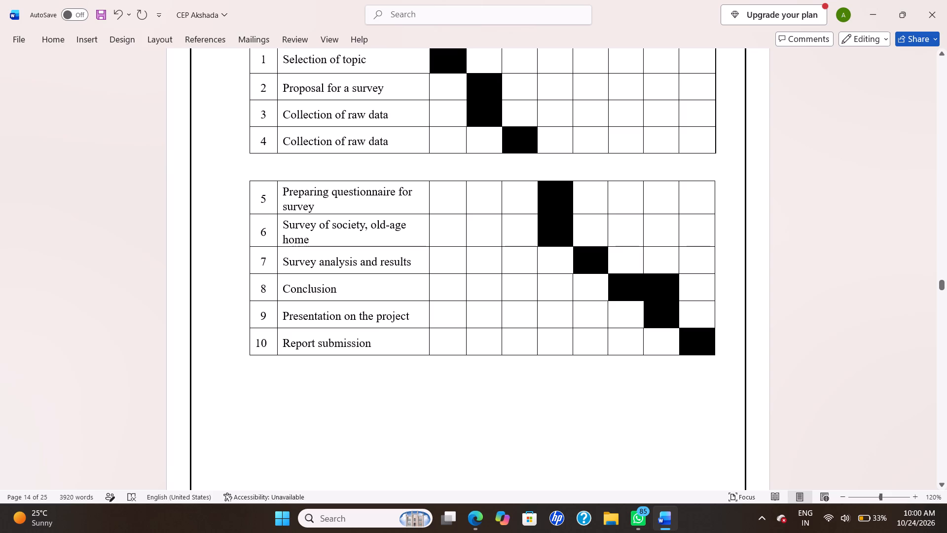
Move the lower schedule table, activities 5 to 10, up beneath the row 4 activity and line it up with the upper table.
click(250, 180)
click(283, 184)
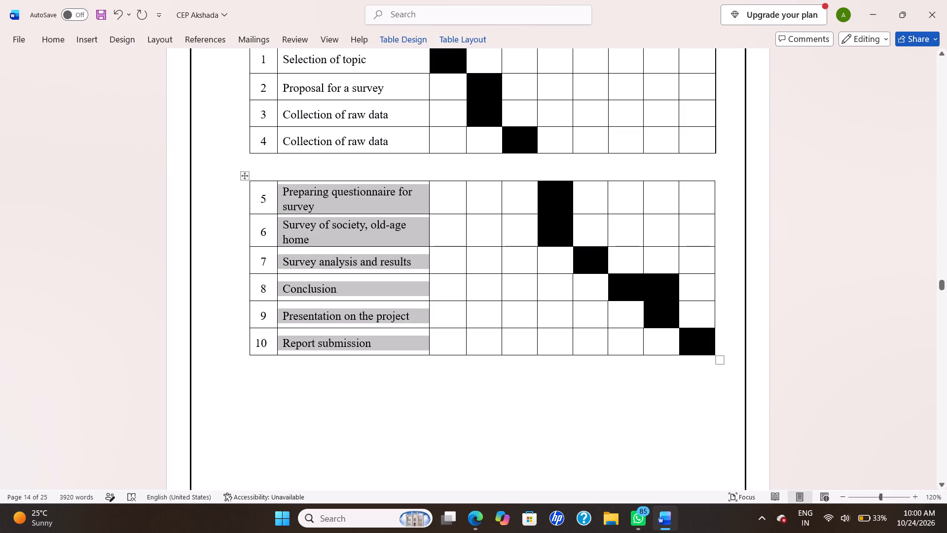
drag(243, 176, 243, 151)
click(228, 149)
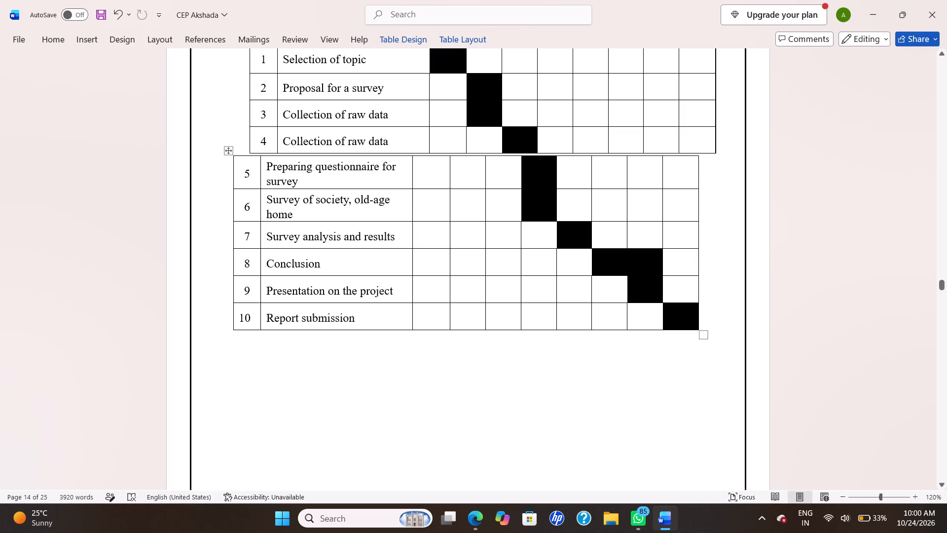
drag(227, 151, 249, 154)
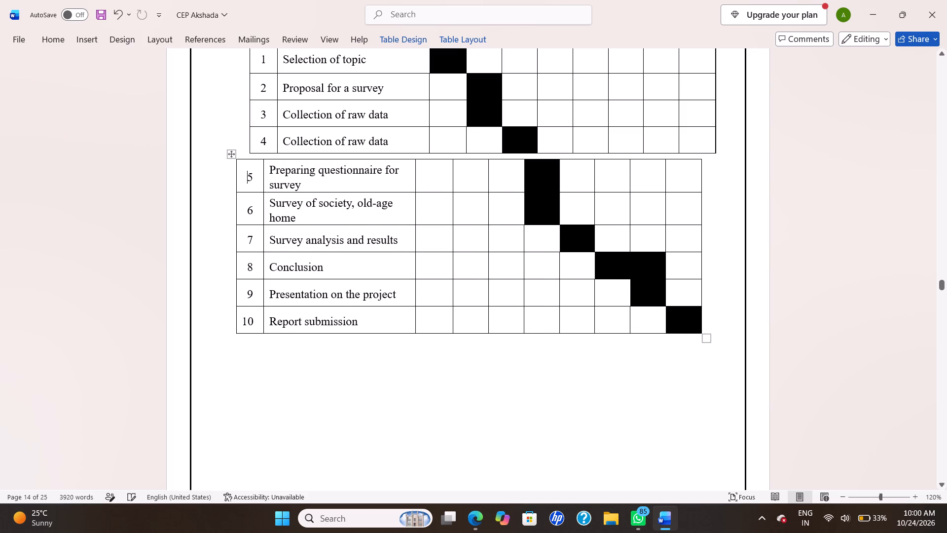
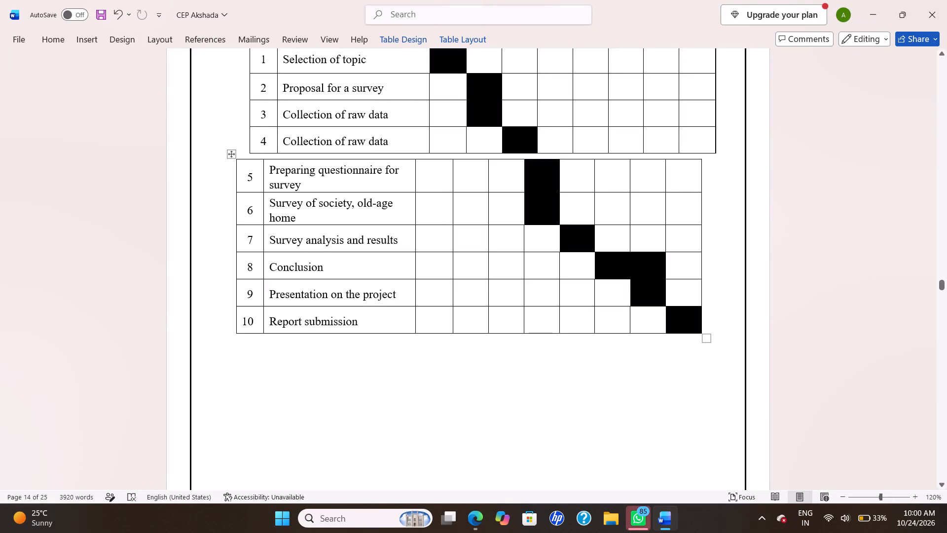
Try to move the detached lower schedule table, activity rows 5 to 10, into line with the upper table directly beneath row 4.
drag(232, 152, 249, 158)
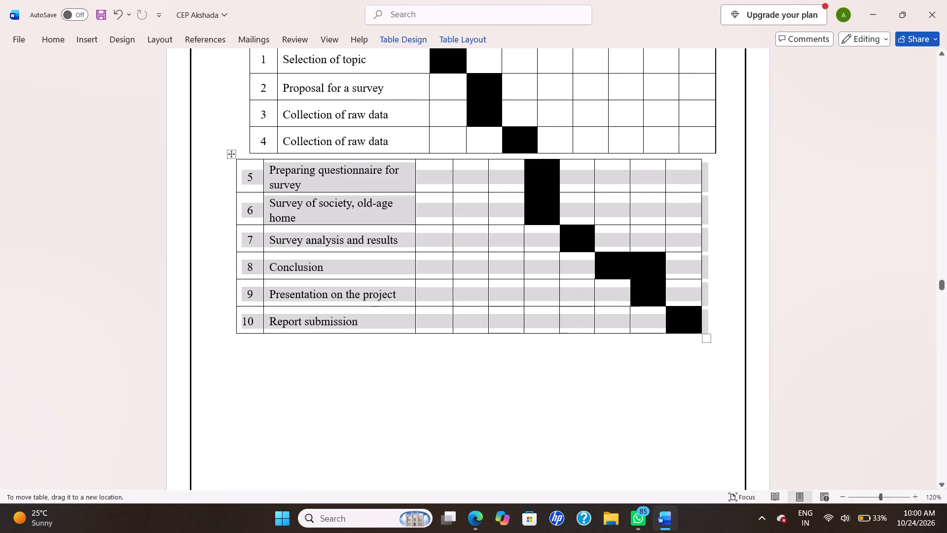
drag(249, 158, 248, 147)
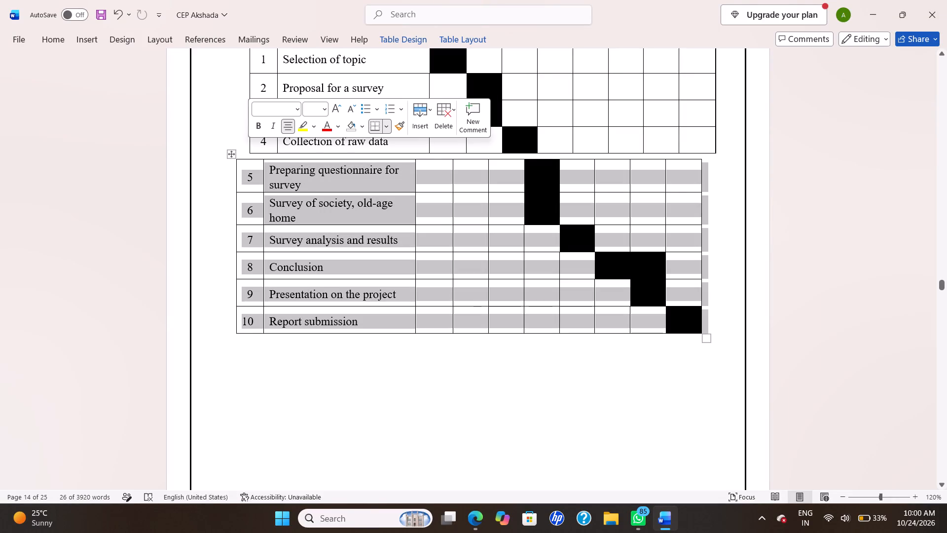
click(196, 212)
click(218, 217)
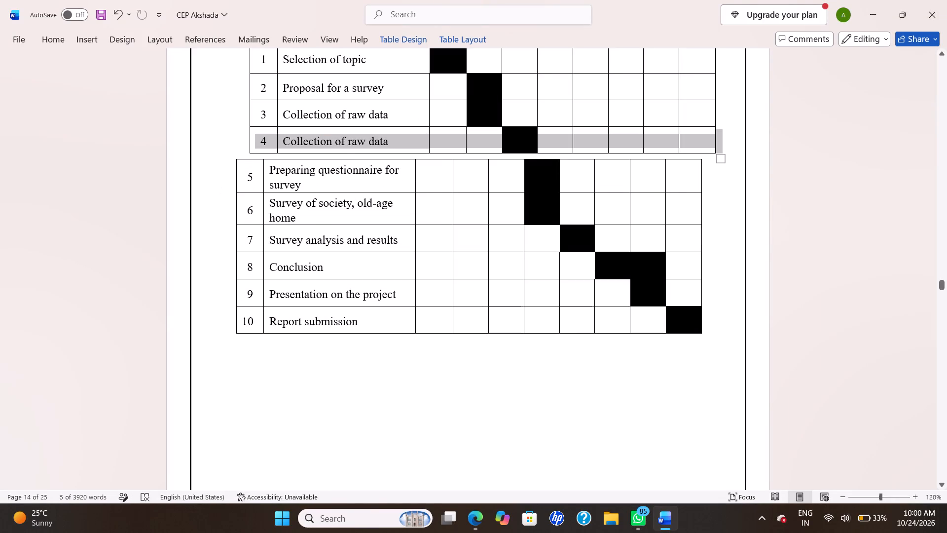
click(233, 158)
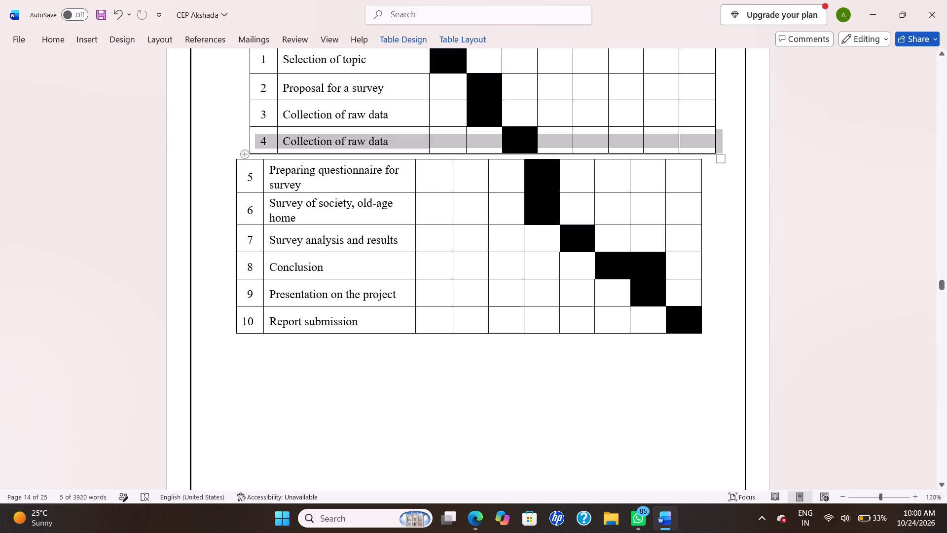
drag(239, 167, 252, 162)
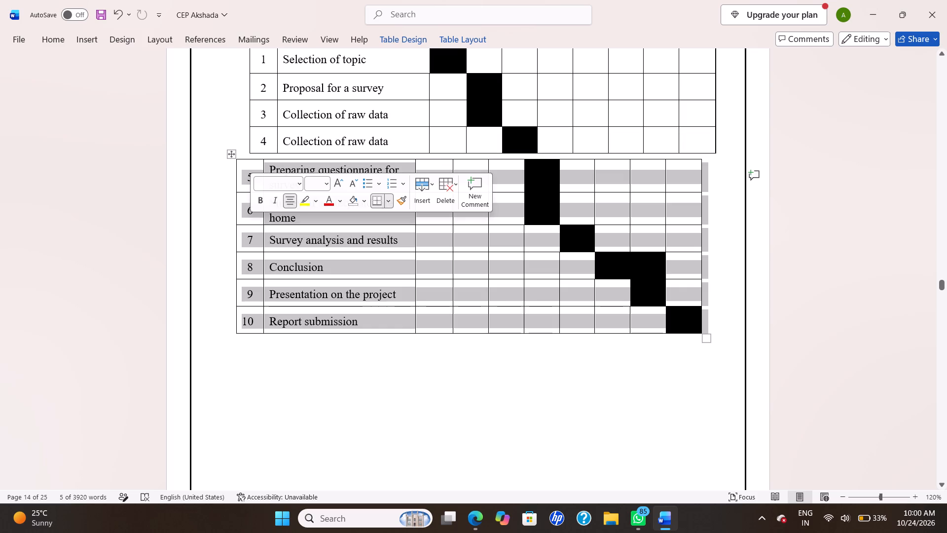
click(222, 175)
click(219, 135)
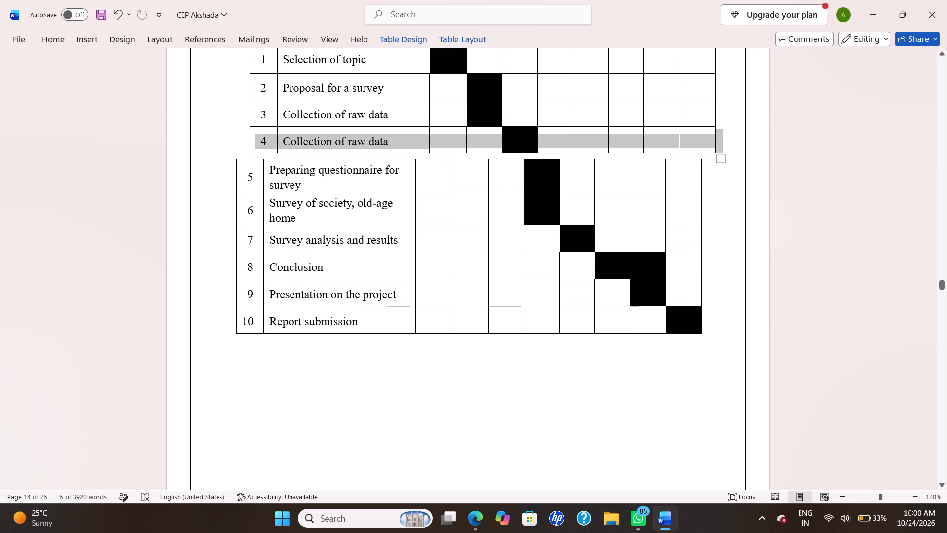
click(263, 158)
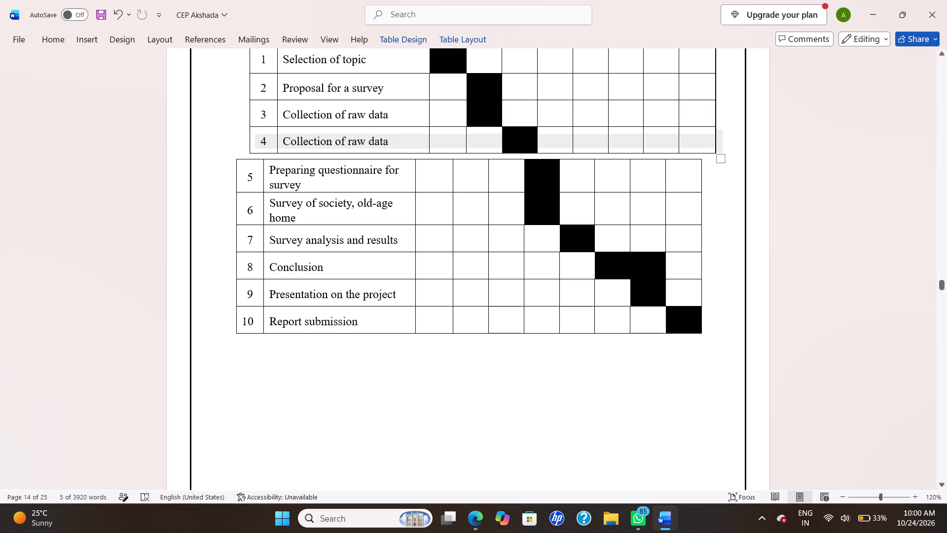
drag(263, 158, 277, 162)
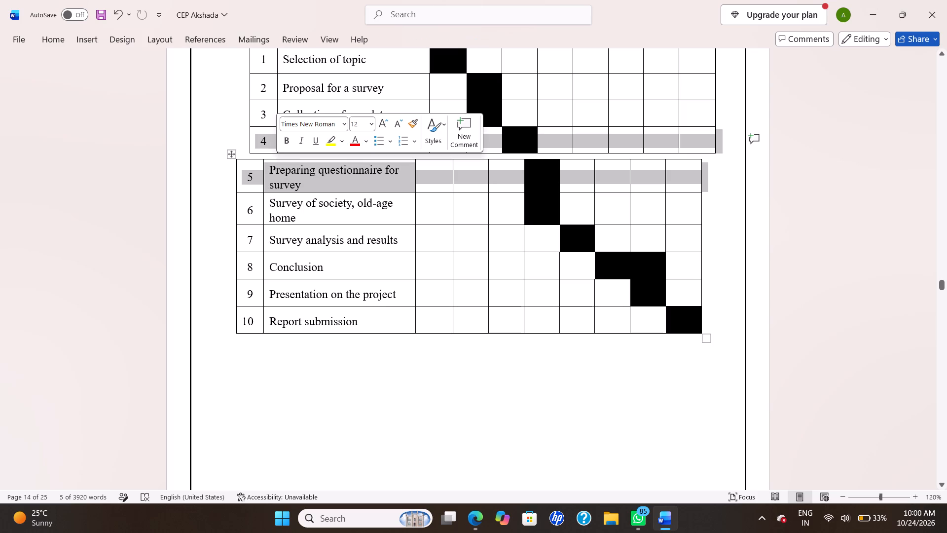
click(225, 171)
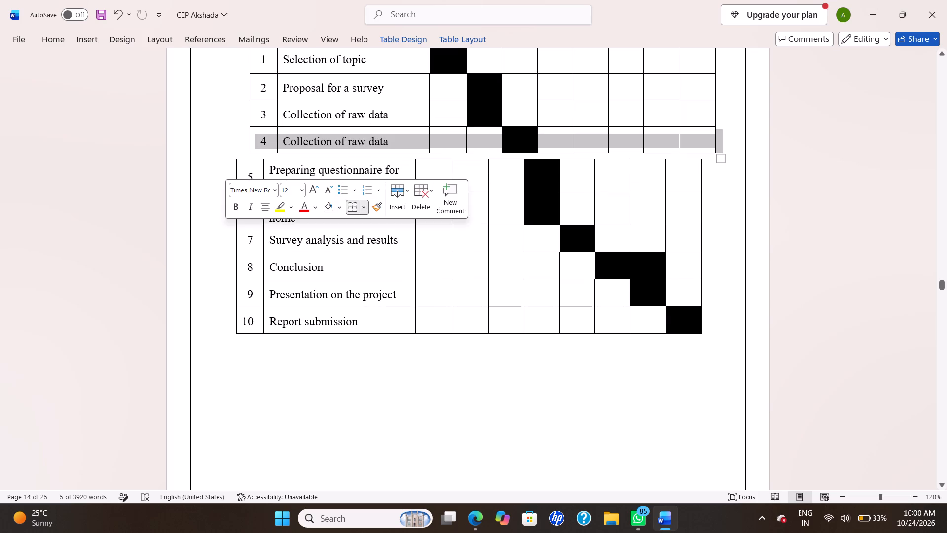
Undo the last three edits so the activity rows 5–10 part of the project schedule is back in its earlier place.
key(ctrl+z)
key(ctrl+z)
key(ctrl+z)
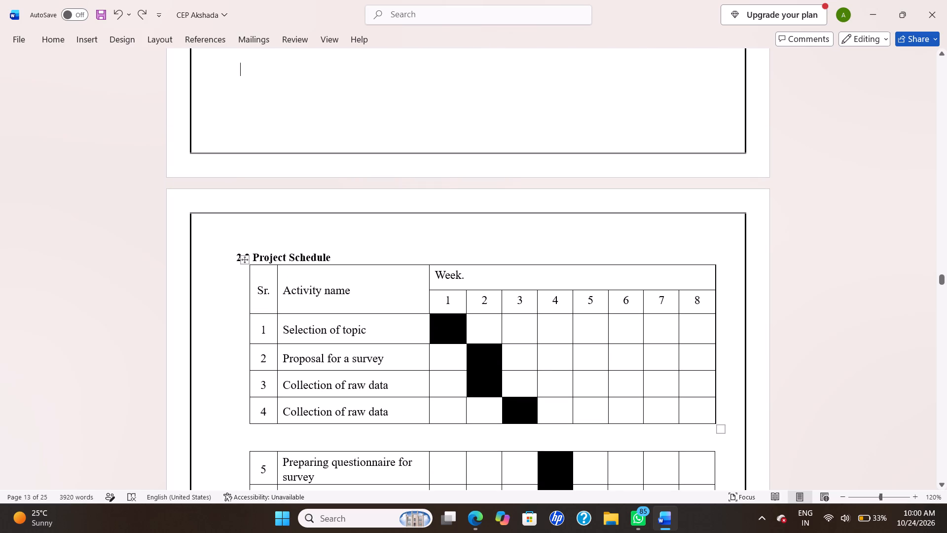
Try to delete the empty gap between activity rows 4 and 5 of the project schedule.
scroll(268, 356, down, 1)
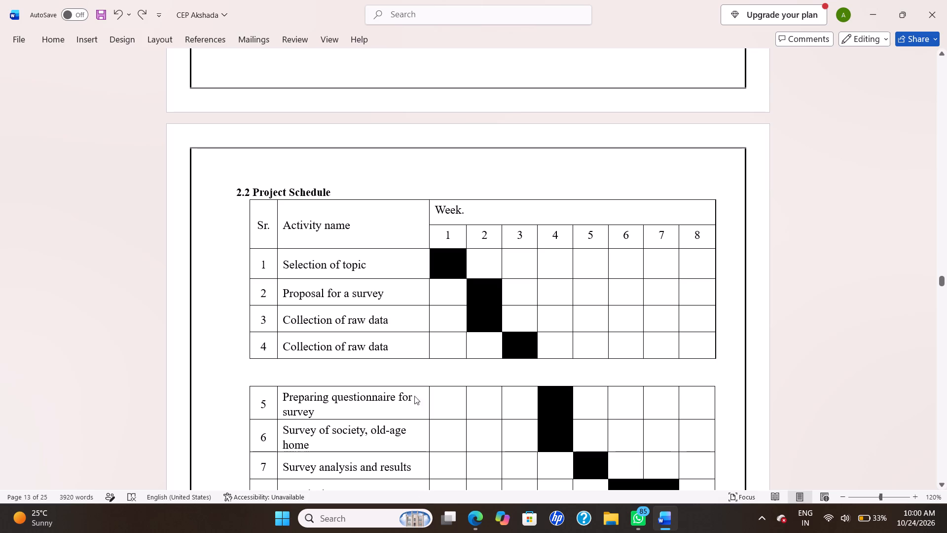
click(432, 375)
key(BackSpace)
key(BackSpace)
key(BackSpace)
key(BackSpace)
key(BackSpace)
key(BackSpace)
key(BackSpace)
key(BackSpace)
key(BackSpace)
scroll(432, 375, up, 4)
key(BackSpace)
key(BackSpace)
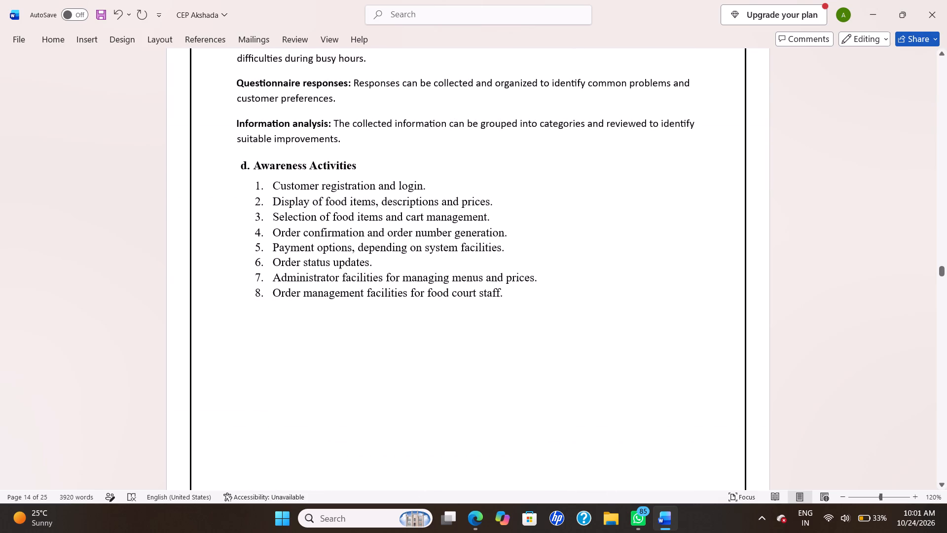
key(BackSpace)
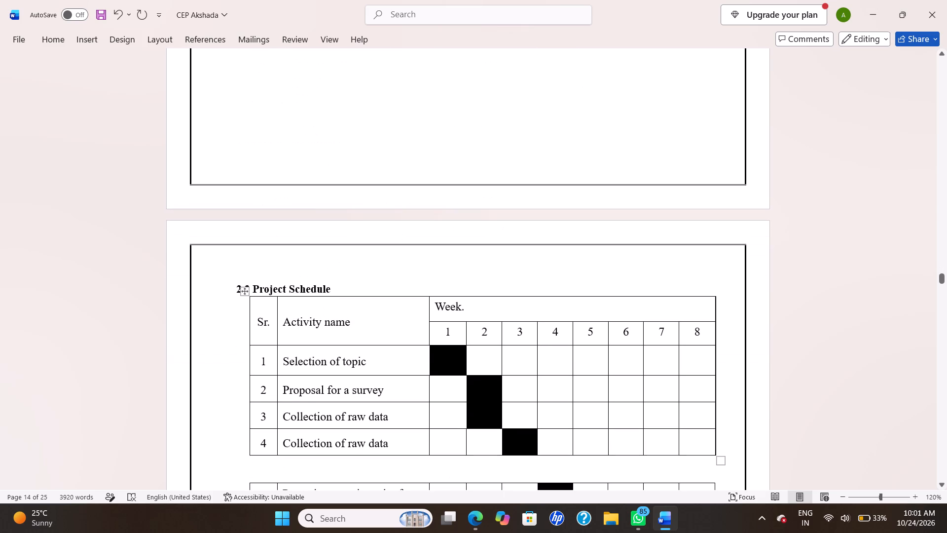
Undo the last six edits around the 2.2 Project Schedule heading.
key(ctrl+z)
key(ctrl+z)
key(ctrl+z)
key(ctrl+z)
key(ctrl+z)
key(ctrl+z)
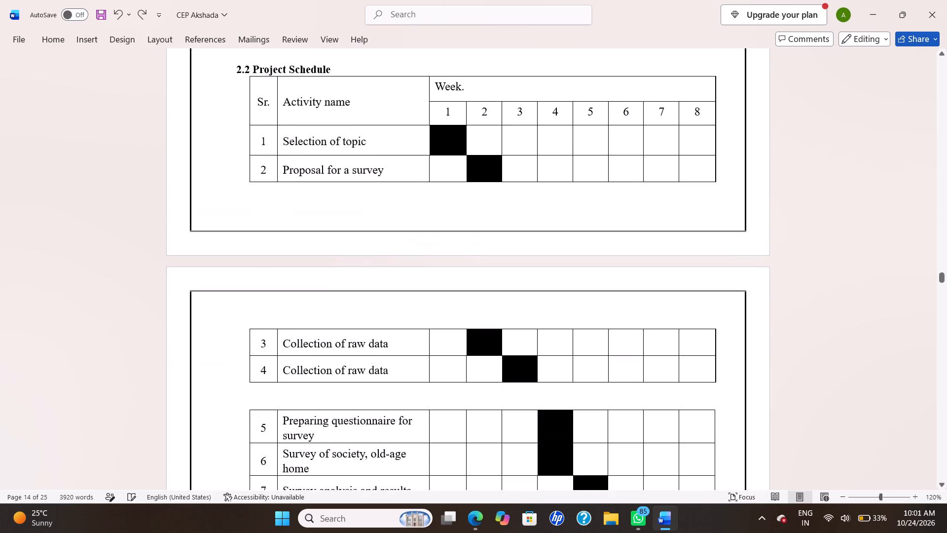
Add five blank lines above the 2.2 Project Schedule heading to push it and its table onto the following page.
key(Return)
key(Return)
key(Return)
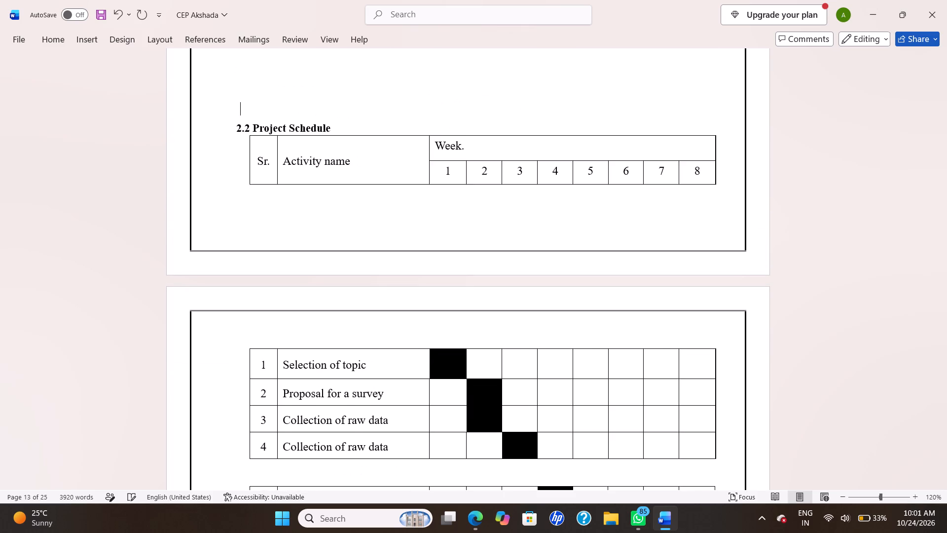
key(Return)
key(Return)
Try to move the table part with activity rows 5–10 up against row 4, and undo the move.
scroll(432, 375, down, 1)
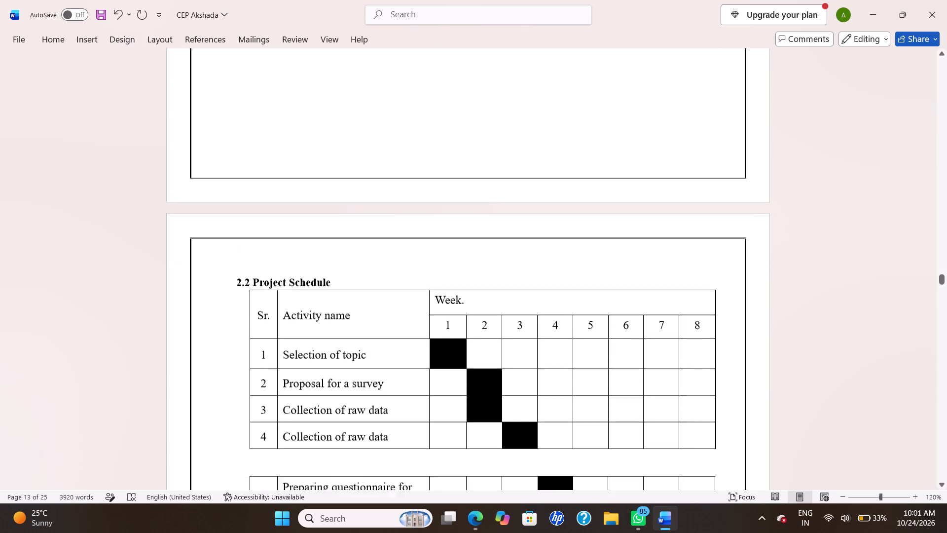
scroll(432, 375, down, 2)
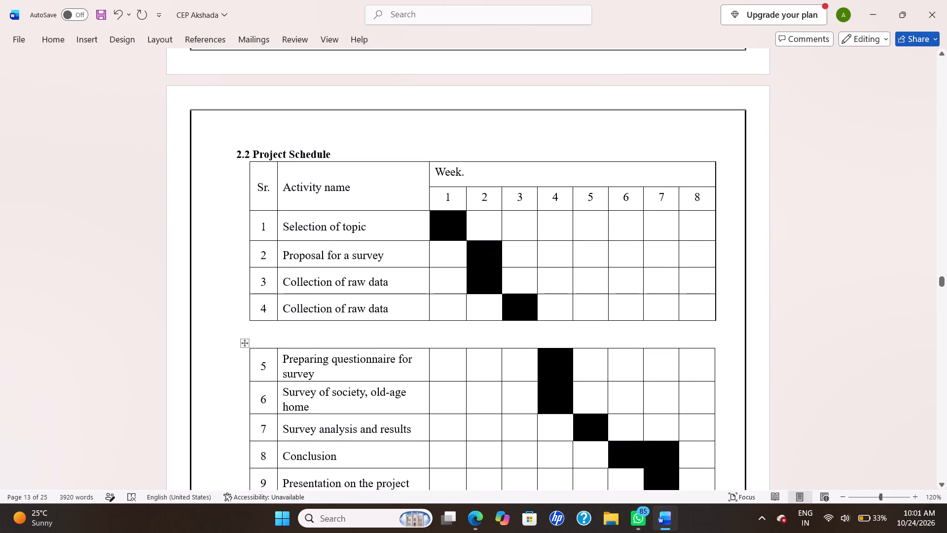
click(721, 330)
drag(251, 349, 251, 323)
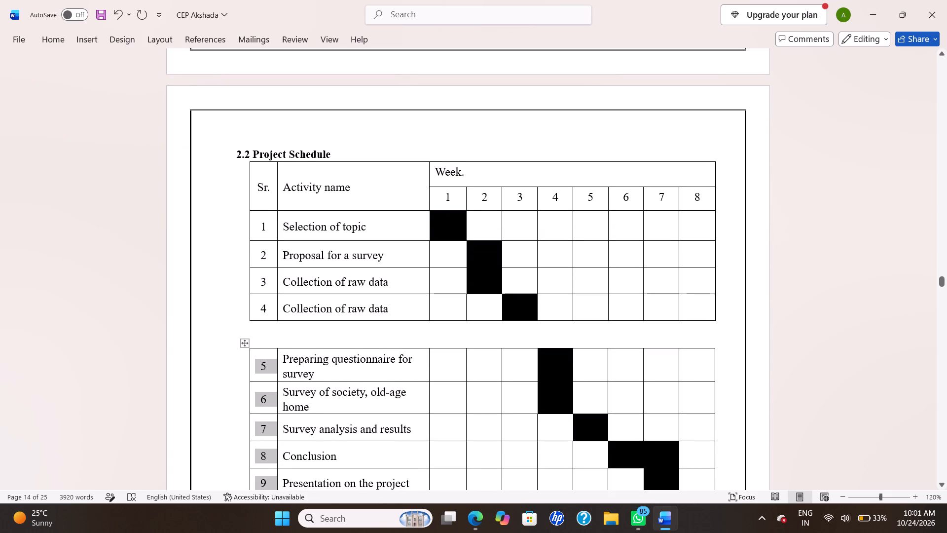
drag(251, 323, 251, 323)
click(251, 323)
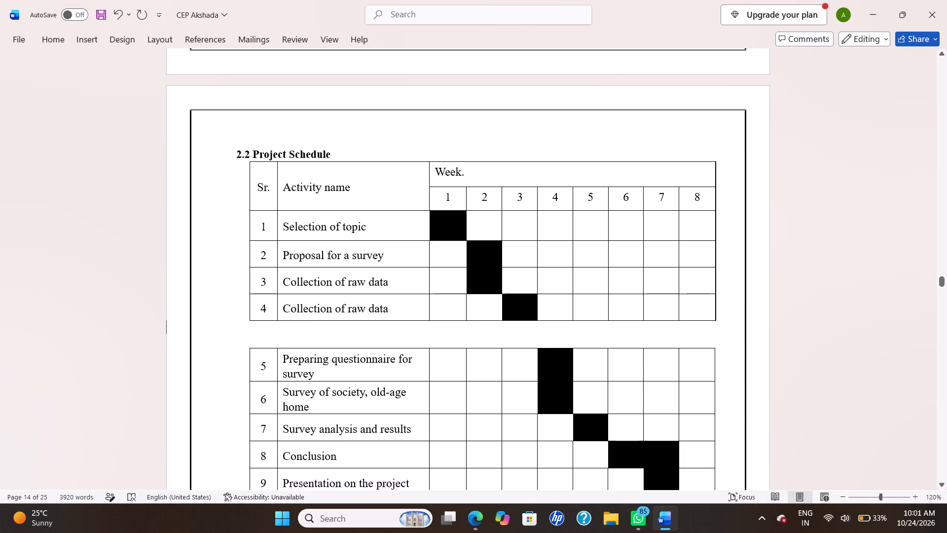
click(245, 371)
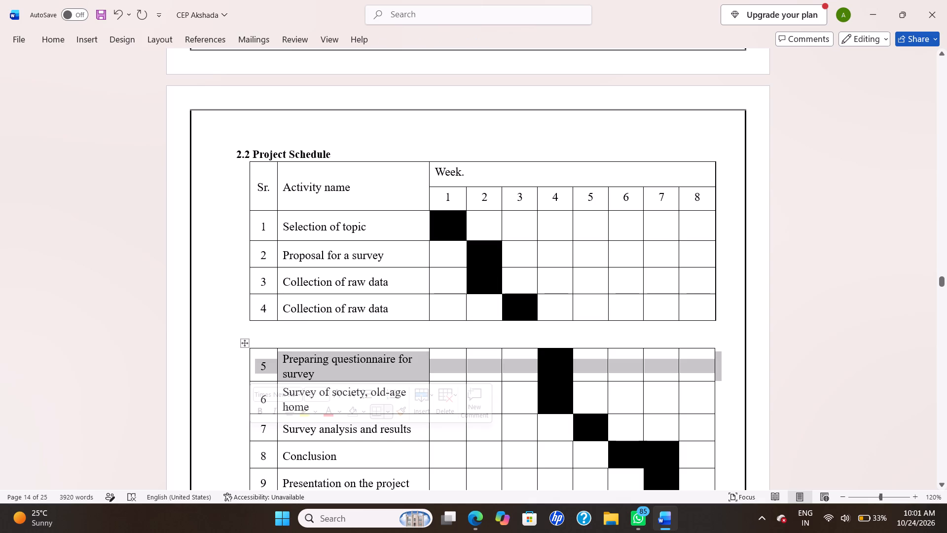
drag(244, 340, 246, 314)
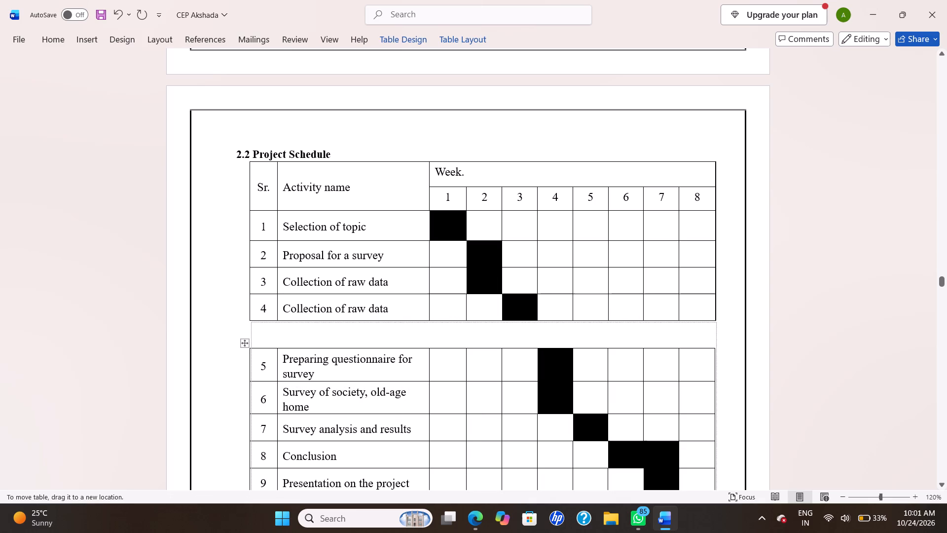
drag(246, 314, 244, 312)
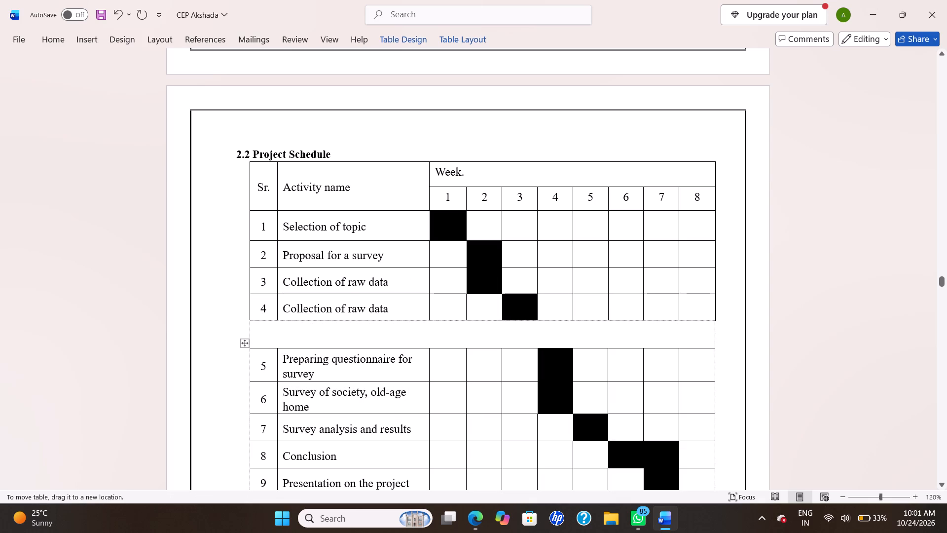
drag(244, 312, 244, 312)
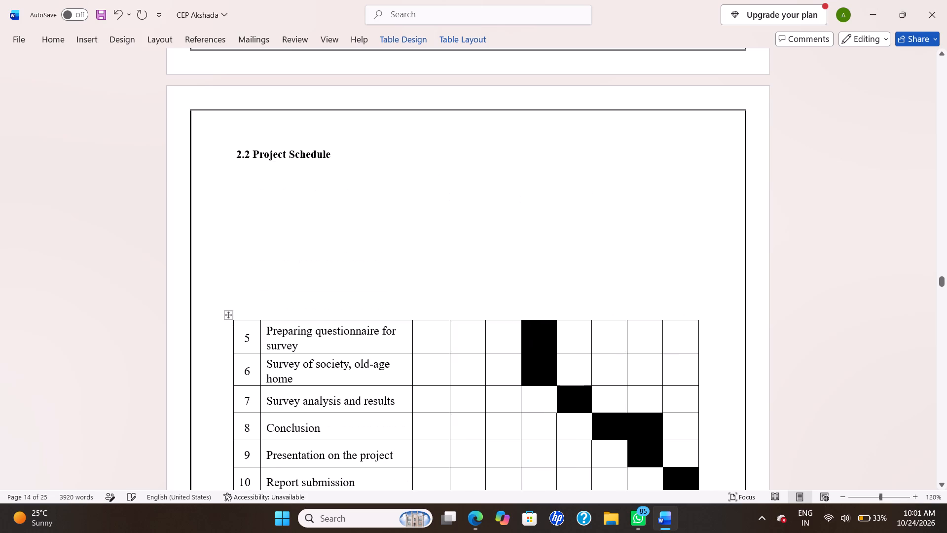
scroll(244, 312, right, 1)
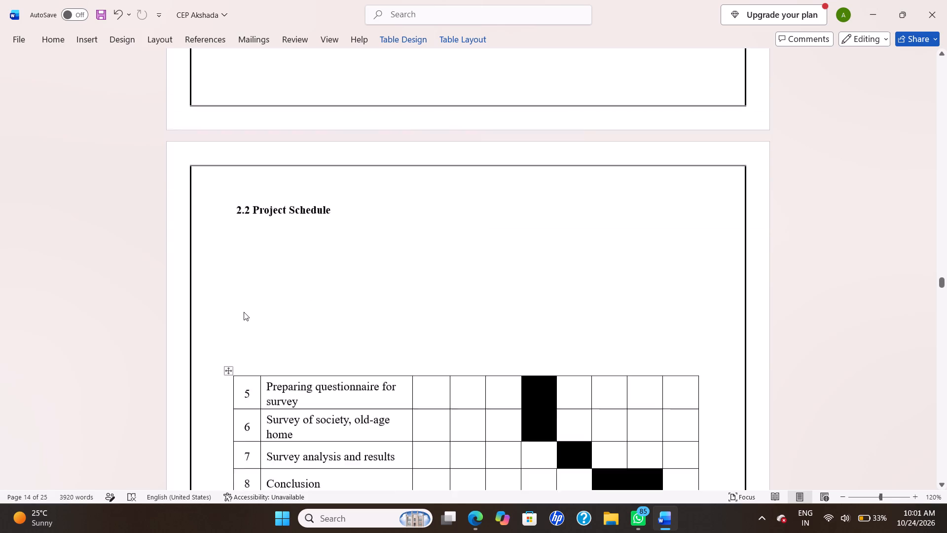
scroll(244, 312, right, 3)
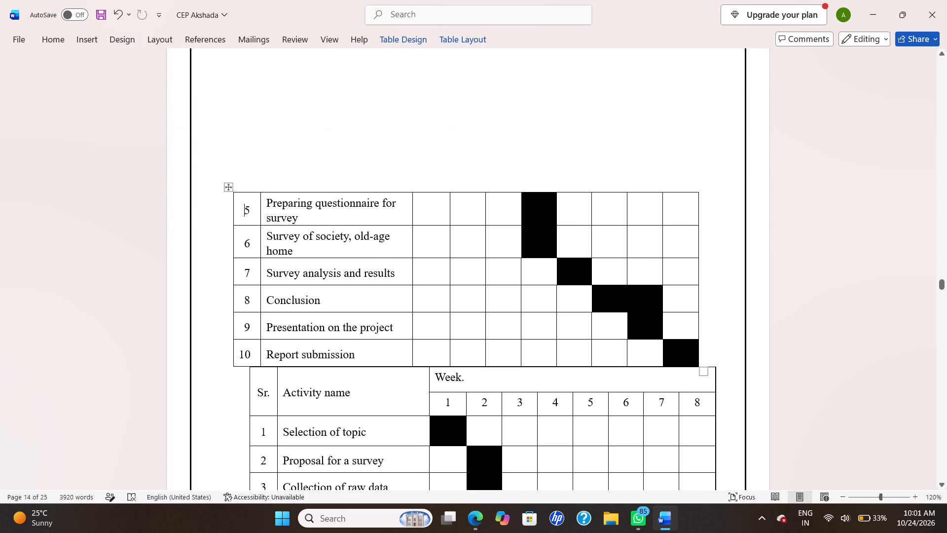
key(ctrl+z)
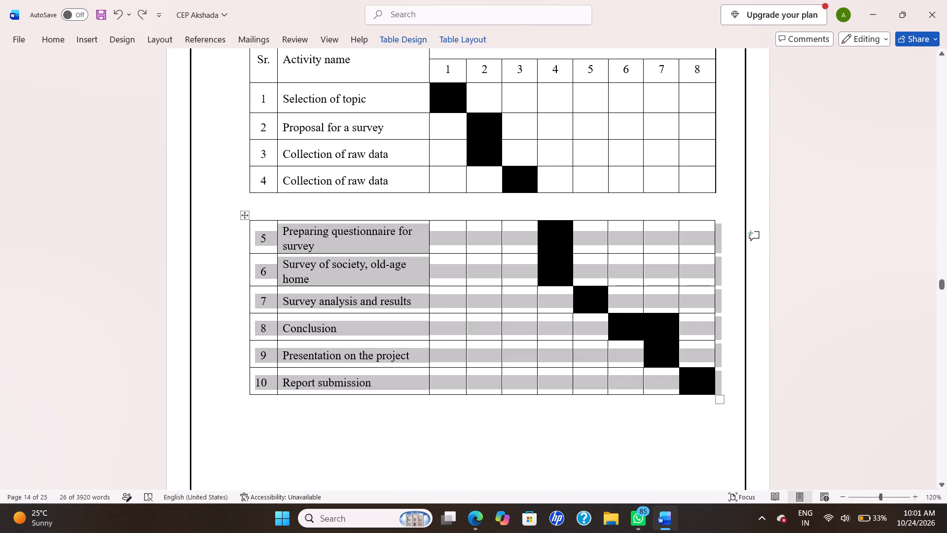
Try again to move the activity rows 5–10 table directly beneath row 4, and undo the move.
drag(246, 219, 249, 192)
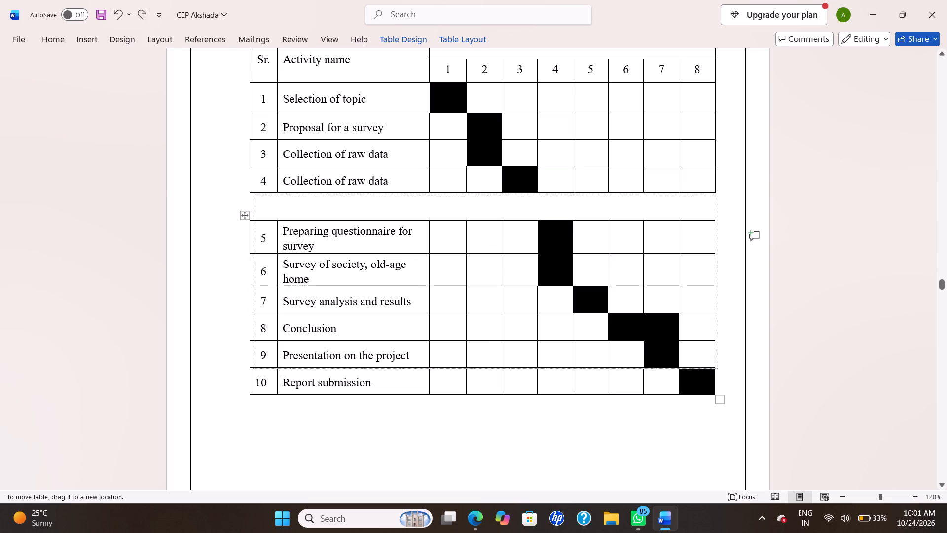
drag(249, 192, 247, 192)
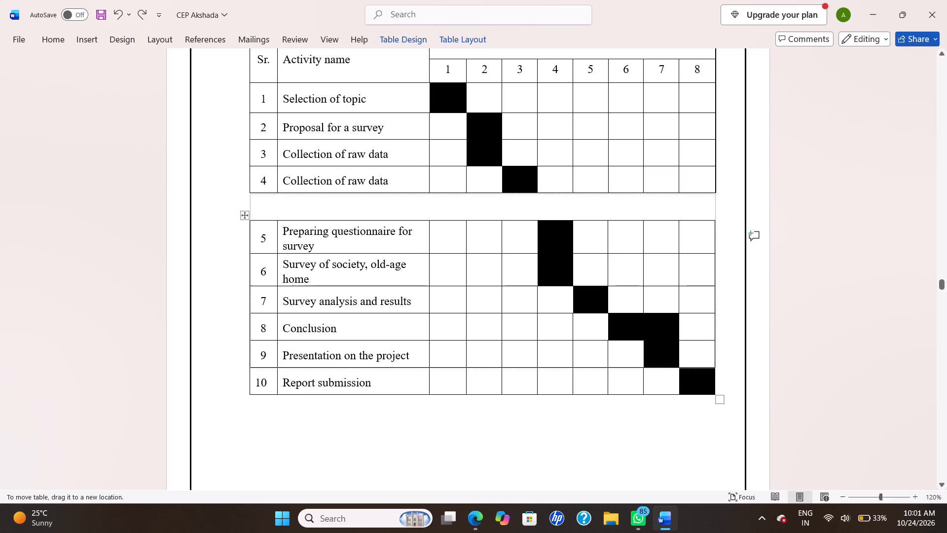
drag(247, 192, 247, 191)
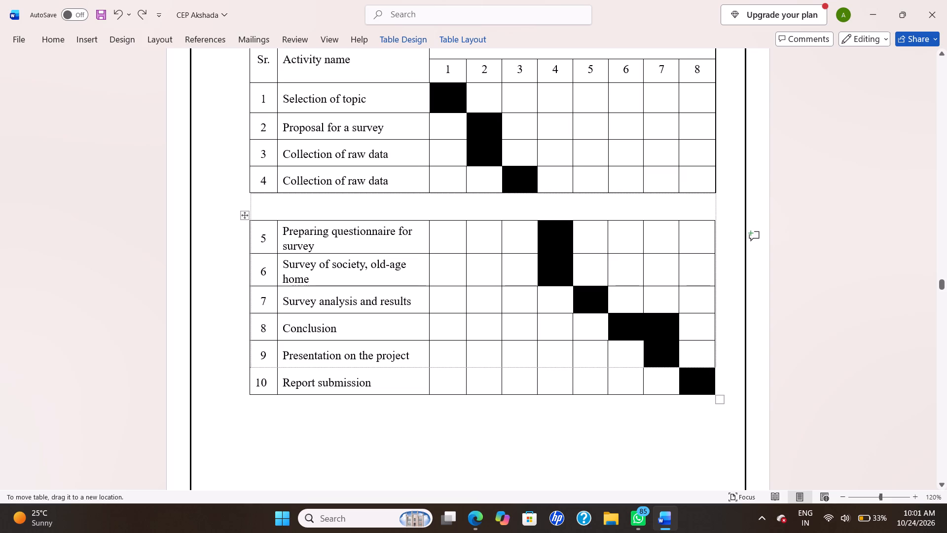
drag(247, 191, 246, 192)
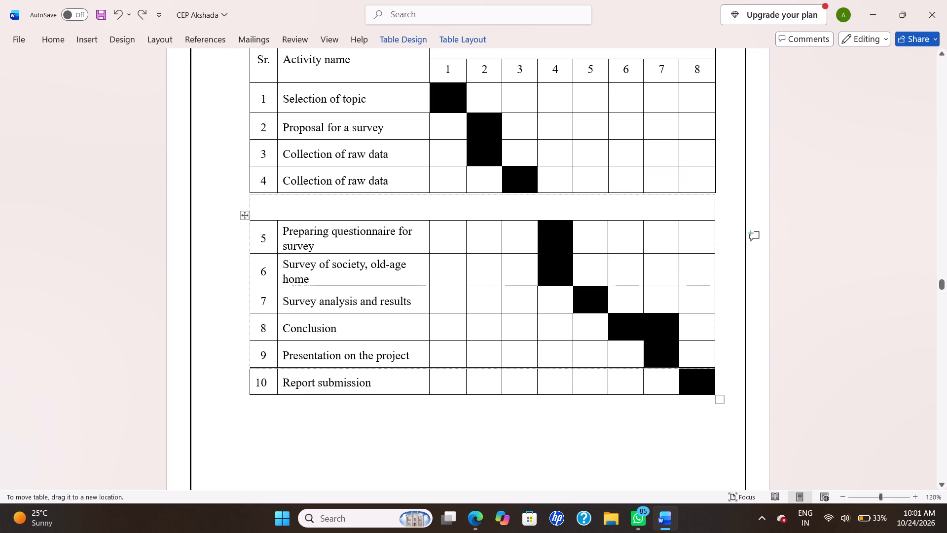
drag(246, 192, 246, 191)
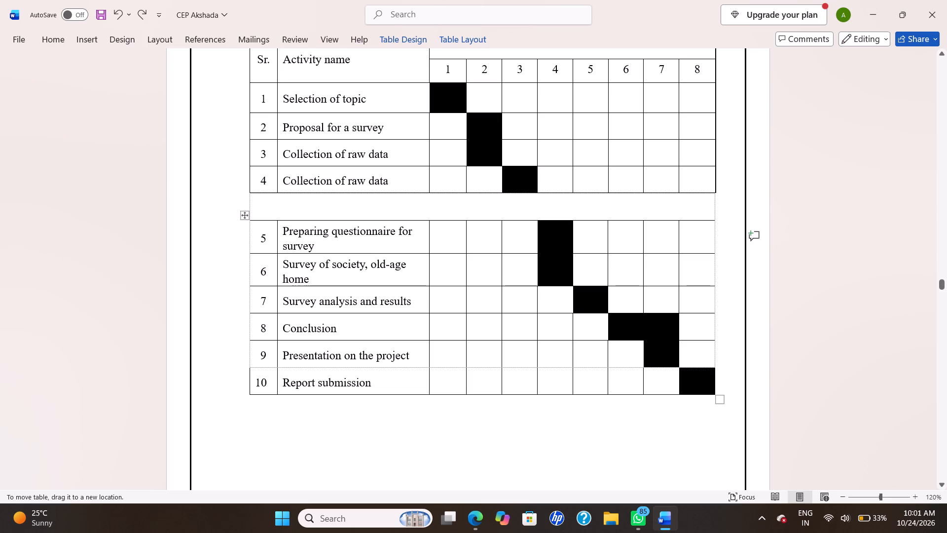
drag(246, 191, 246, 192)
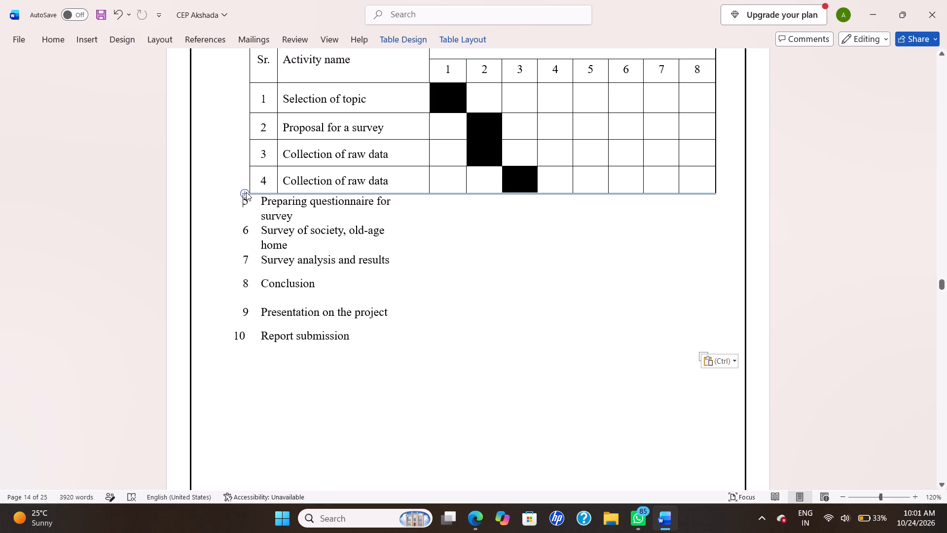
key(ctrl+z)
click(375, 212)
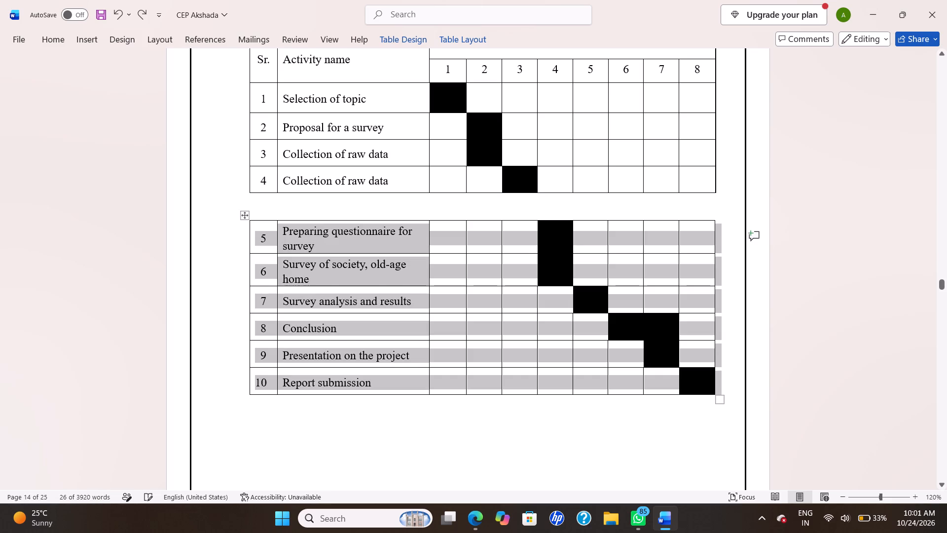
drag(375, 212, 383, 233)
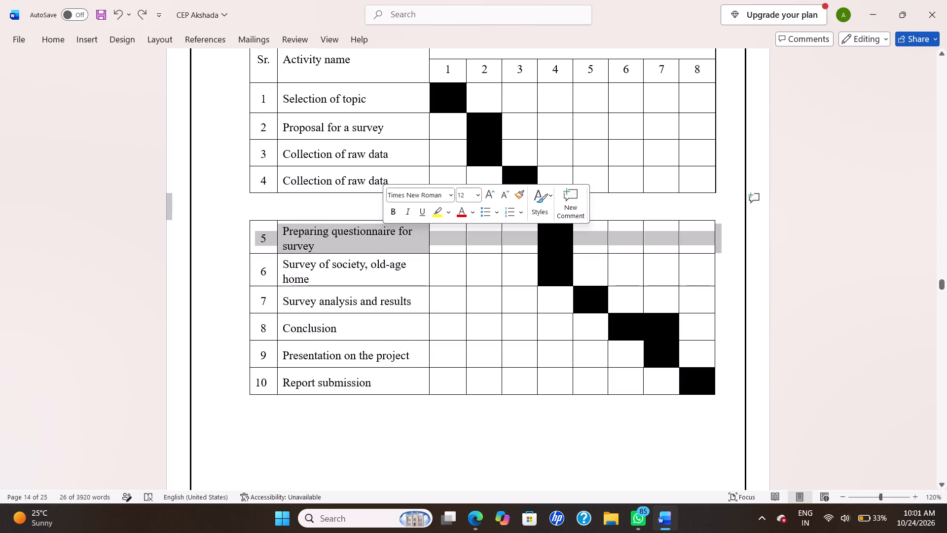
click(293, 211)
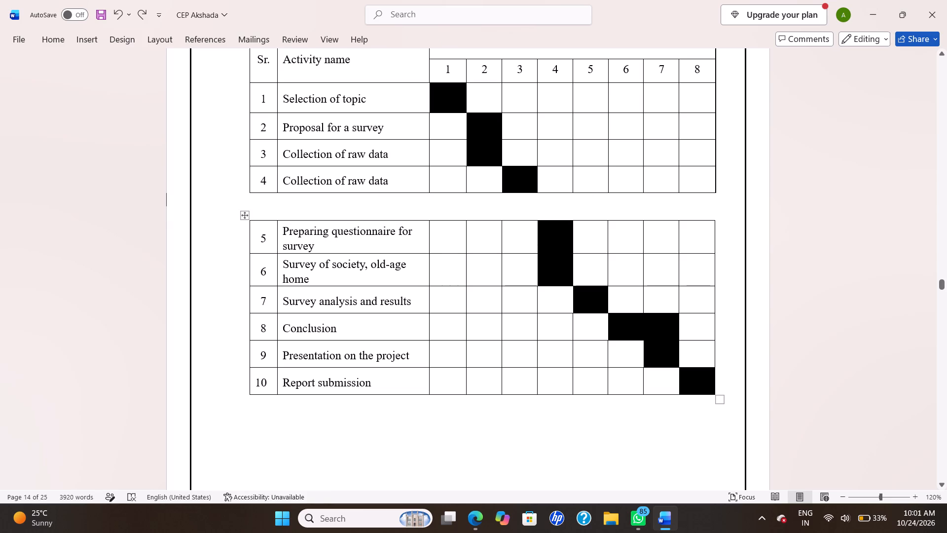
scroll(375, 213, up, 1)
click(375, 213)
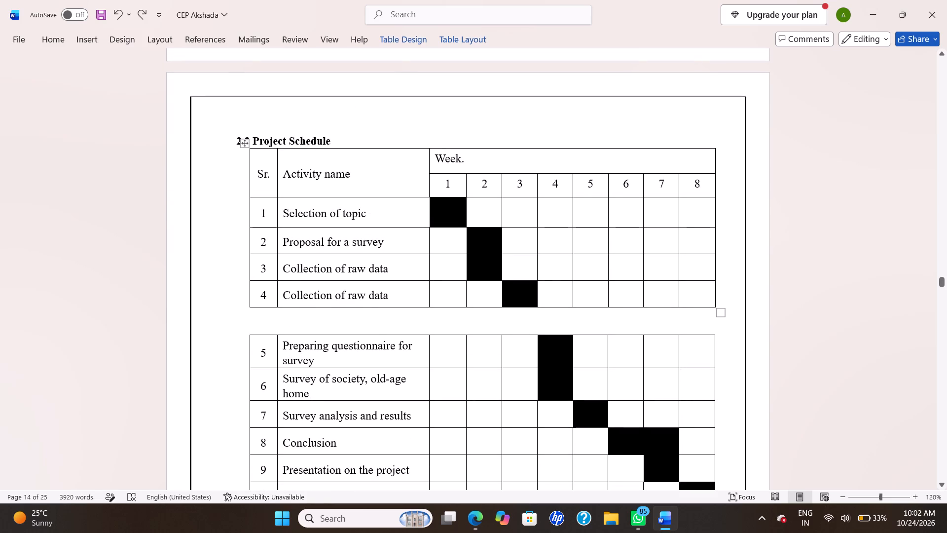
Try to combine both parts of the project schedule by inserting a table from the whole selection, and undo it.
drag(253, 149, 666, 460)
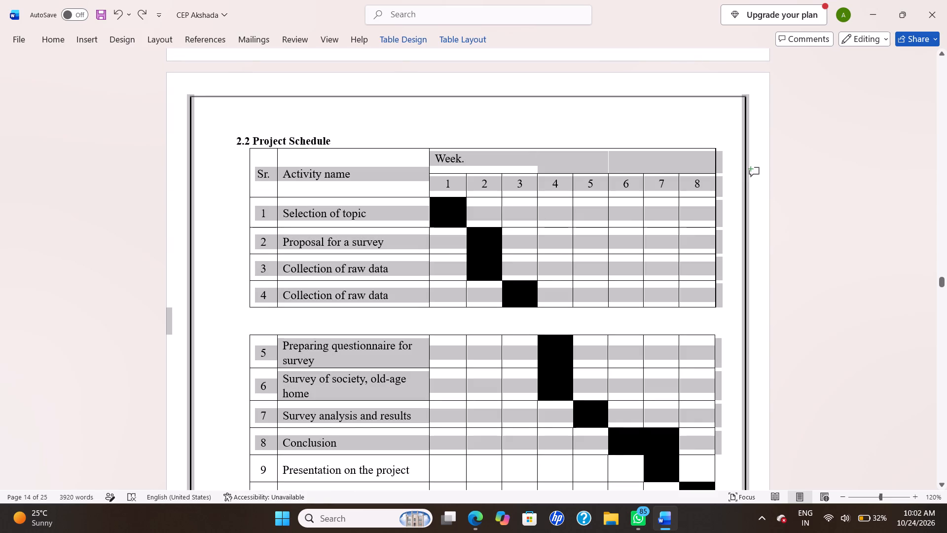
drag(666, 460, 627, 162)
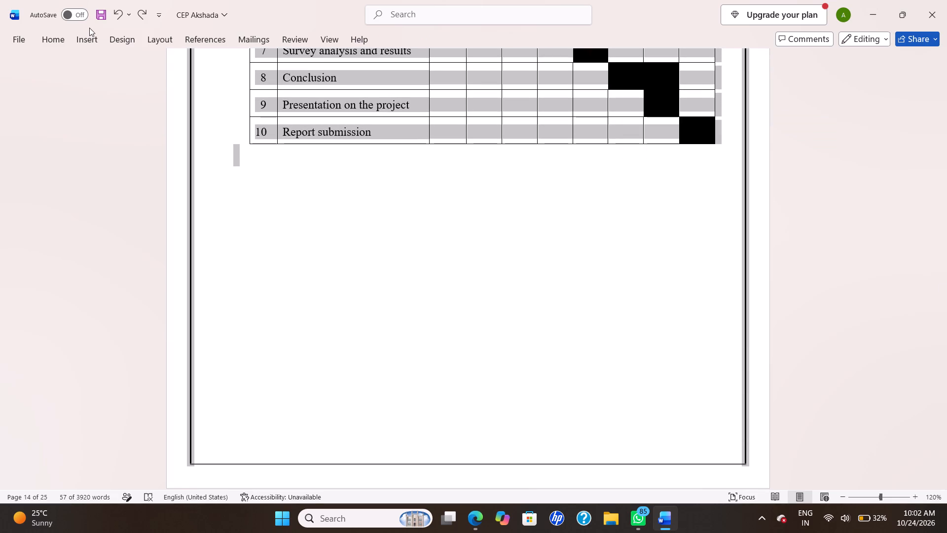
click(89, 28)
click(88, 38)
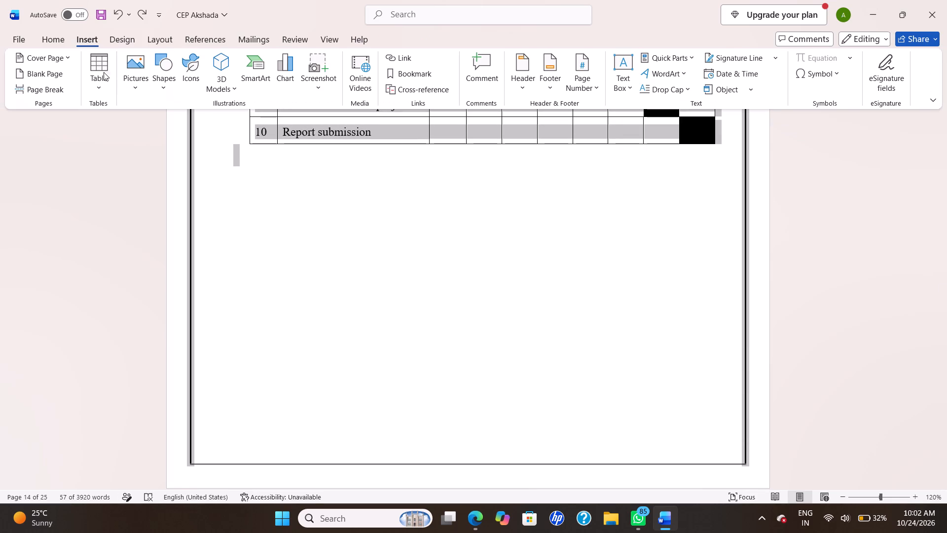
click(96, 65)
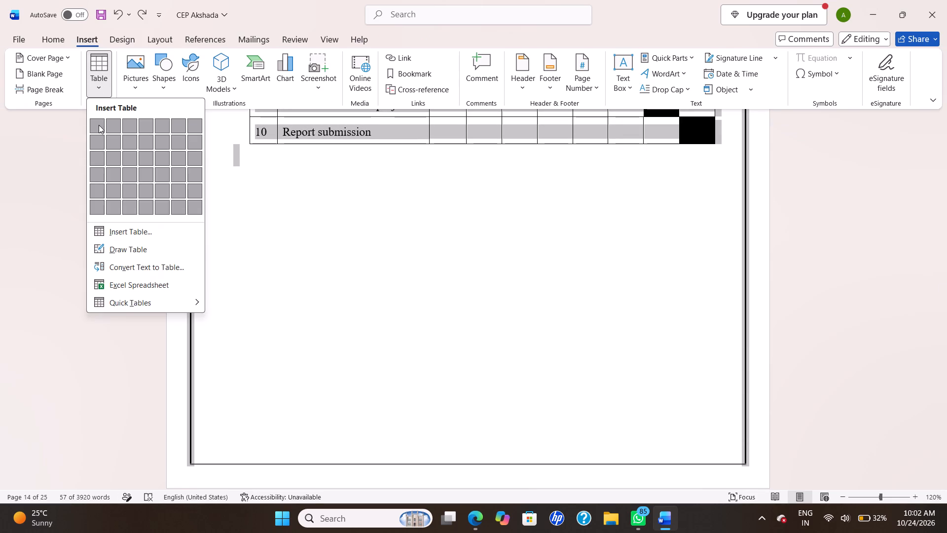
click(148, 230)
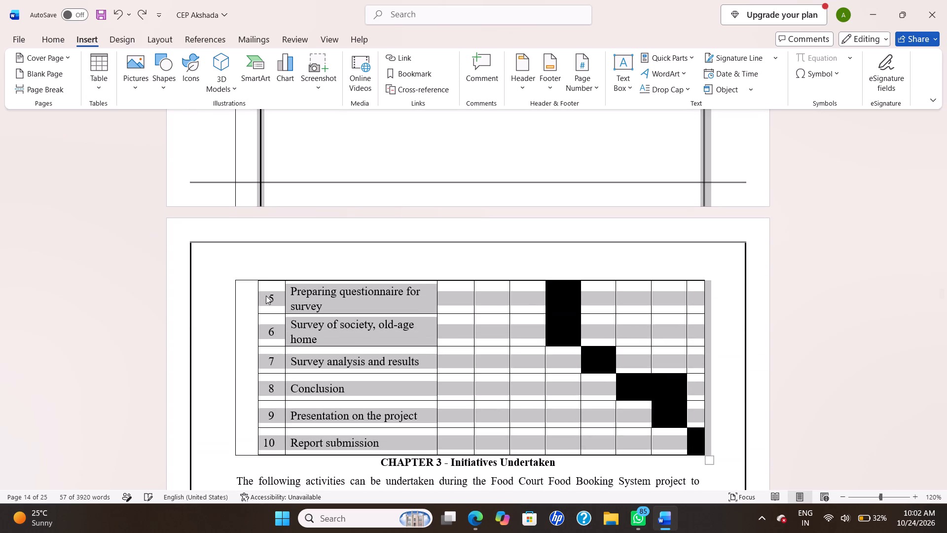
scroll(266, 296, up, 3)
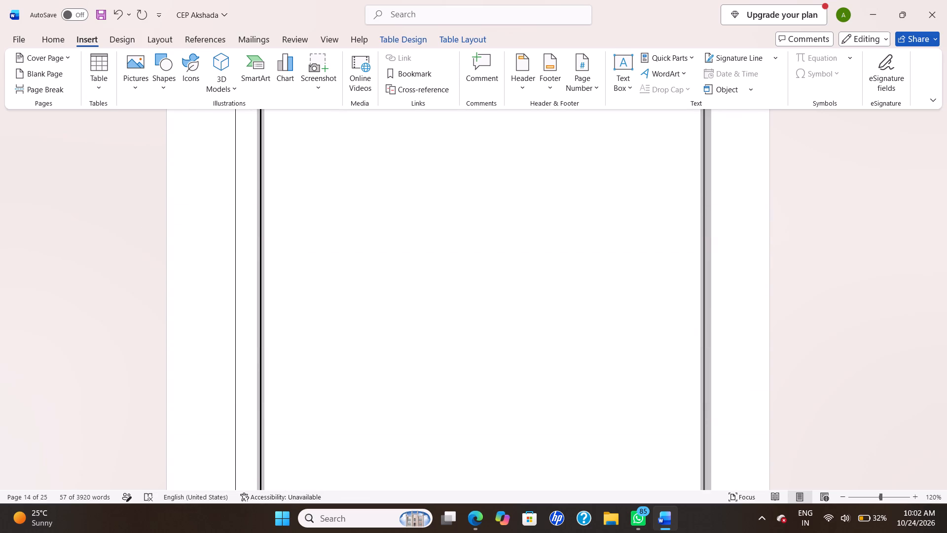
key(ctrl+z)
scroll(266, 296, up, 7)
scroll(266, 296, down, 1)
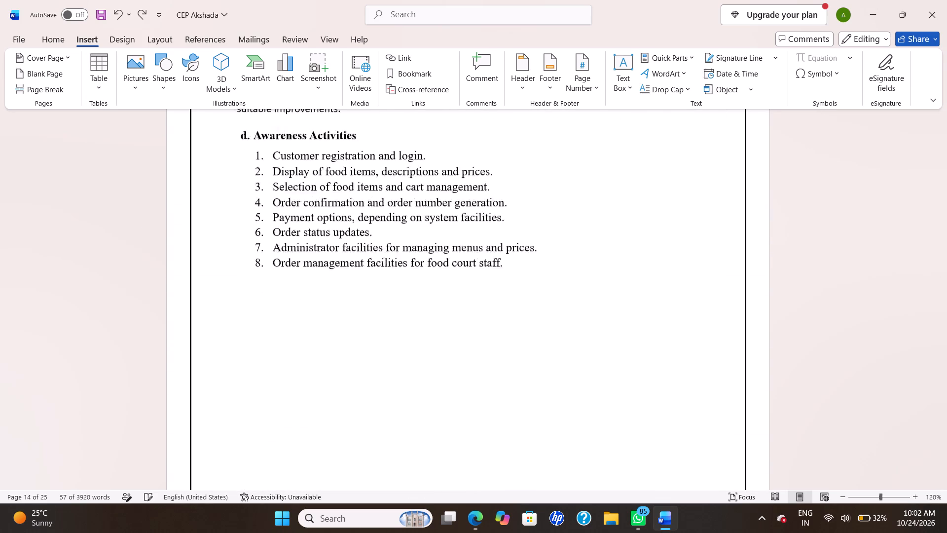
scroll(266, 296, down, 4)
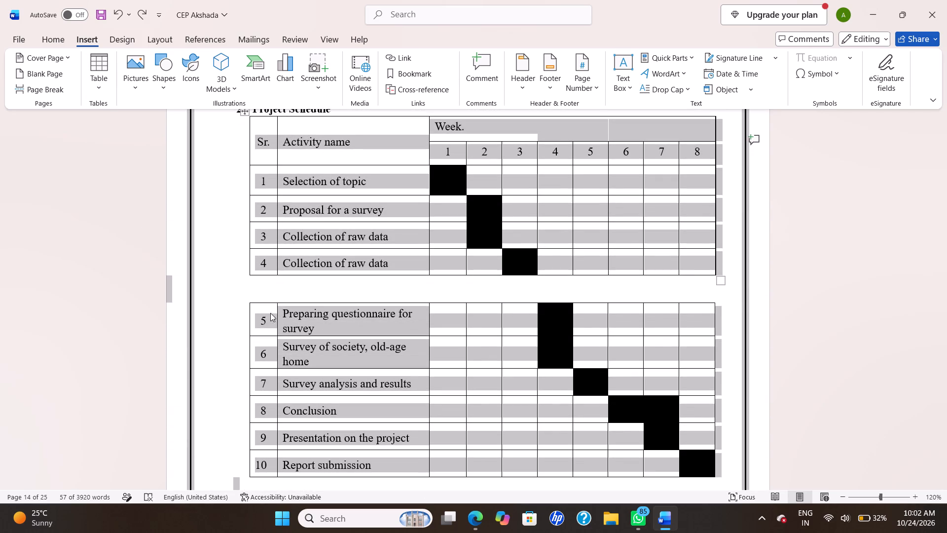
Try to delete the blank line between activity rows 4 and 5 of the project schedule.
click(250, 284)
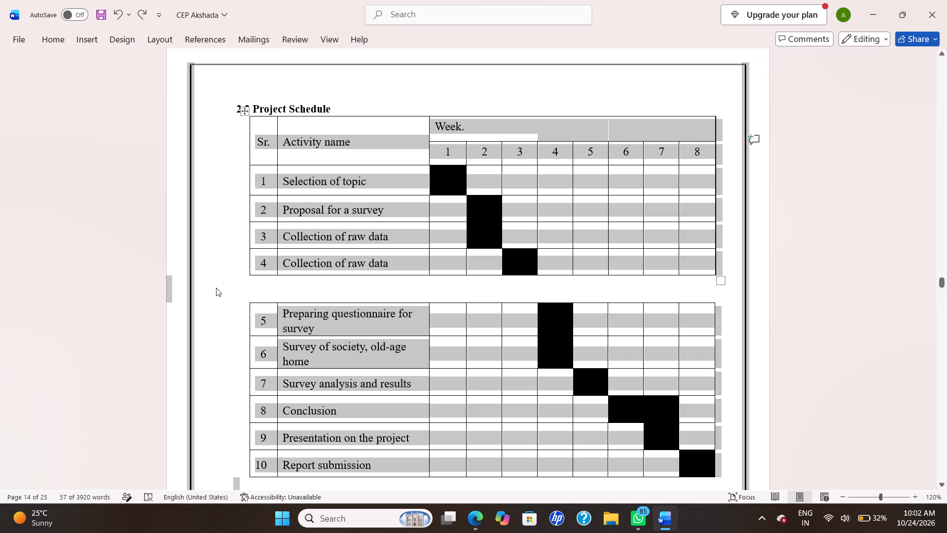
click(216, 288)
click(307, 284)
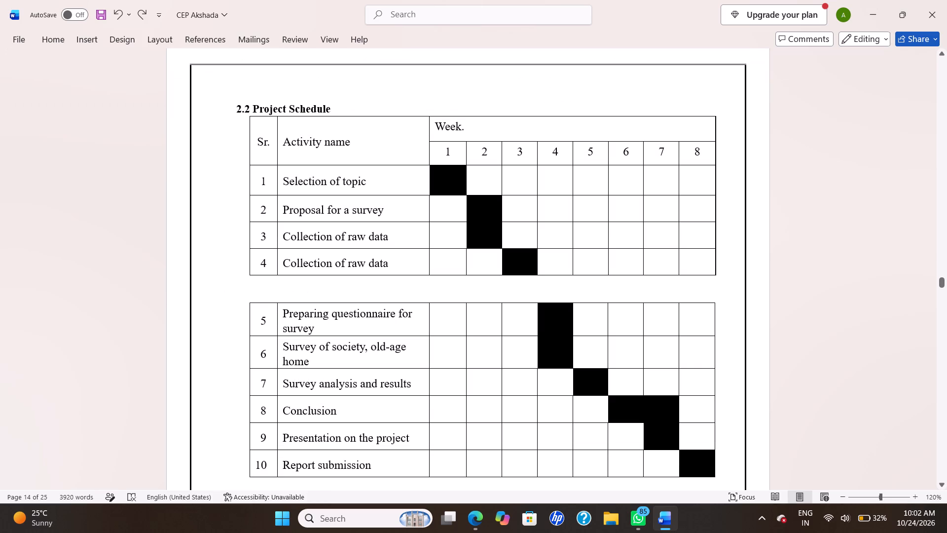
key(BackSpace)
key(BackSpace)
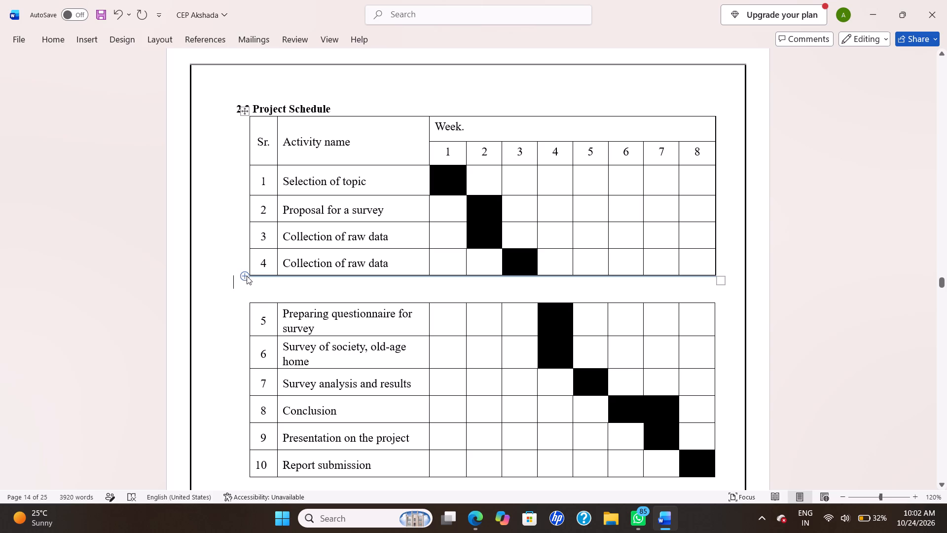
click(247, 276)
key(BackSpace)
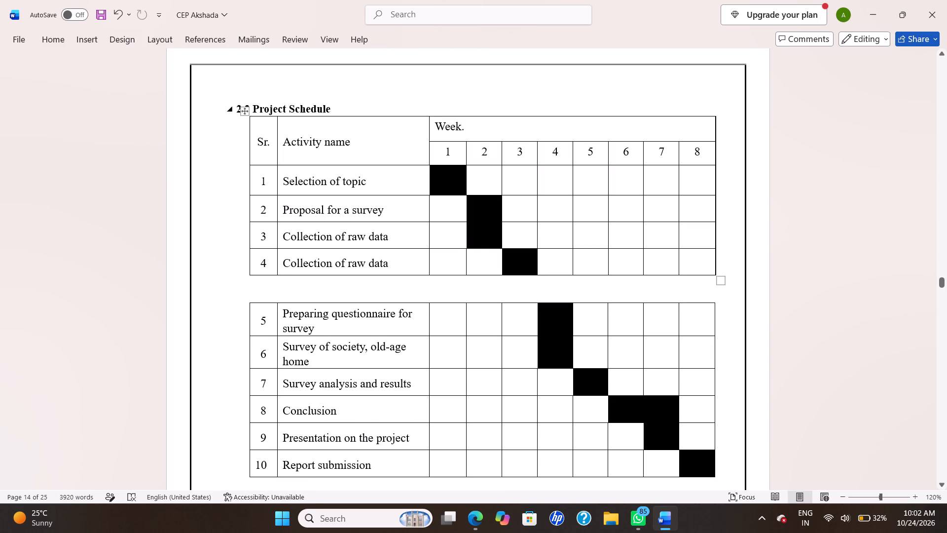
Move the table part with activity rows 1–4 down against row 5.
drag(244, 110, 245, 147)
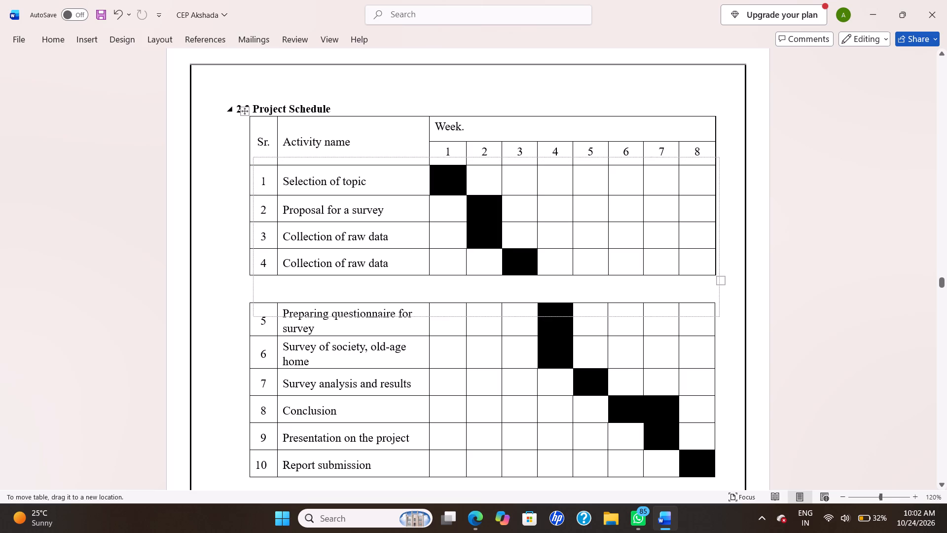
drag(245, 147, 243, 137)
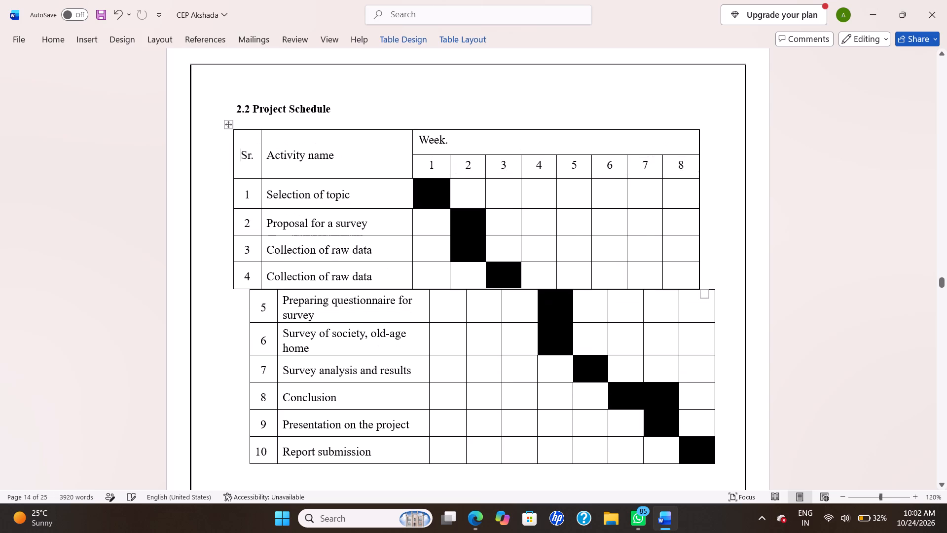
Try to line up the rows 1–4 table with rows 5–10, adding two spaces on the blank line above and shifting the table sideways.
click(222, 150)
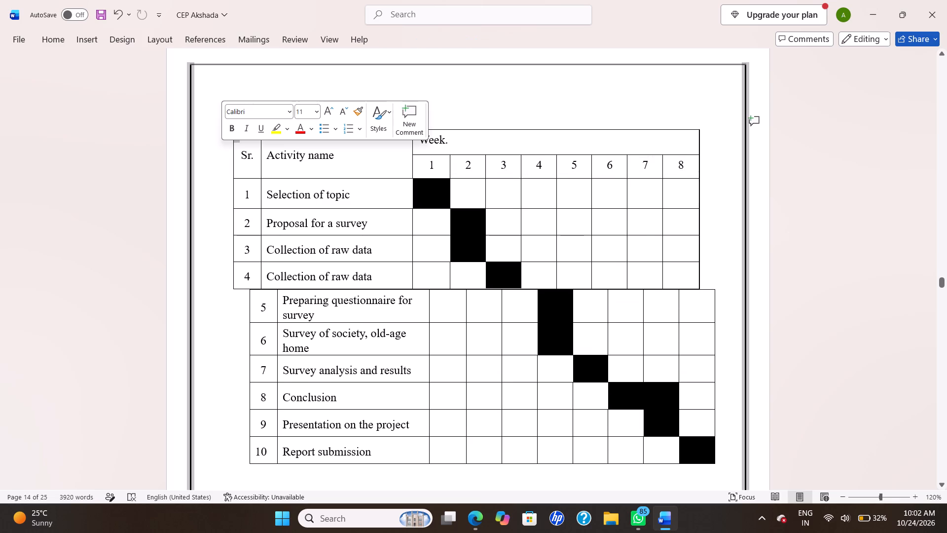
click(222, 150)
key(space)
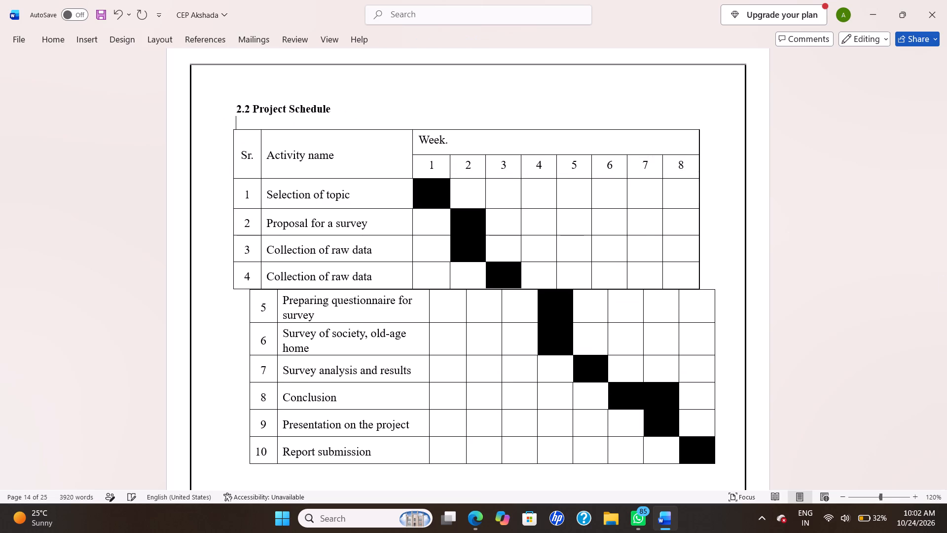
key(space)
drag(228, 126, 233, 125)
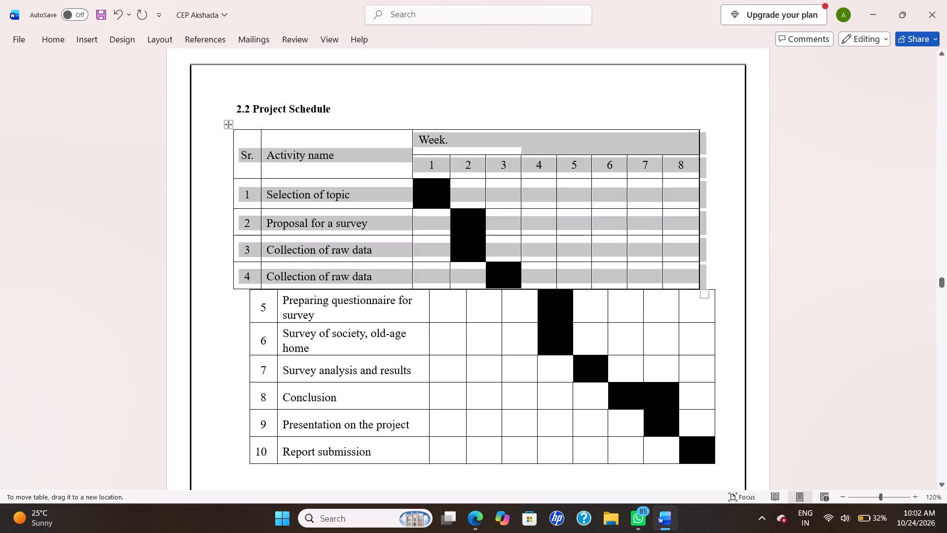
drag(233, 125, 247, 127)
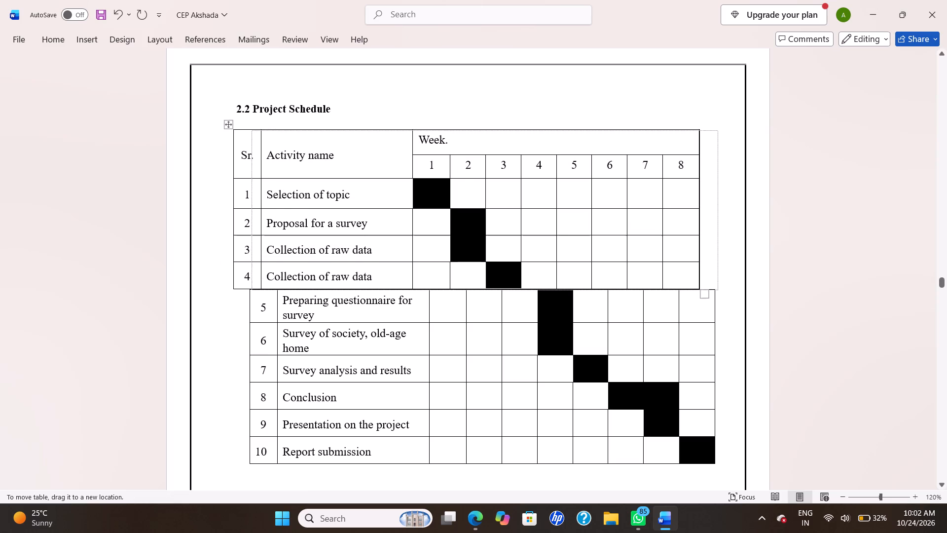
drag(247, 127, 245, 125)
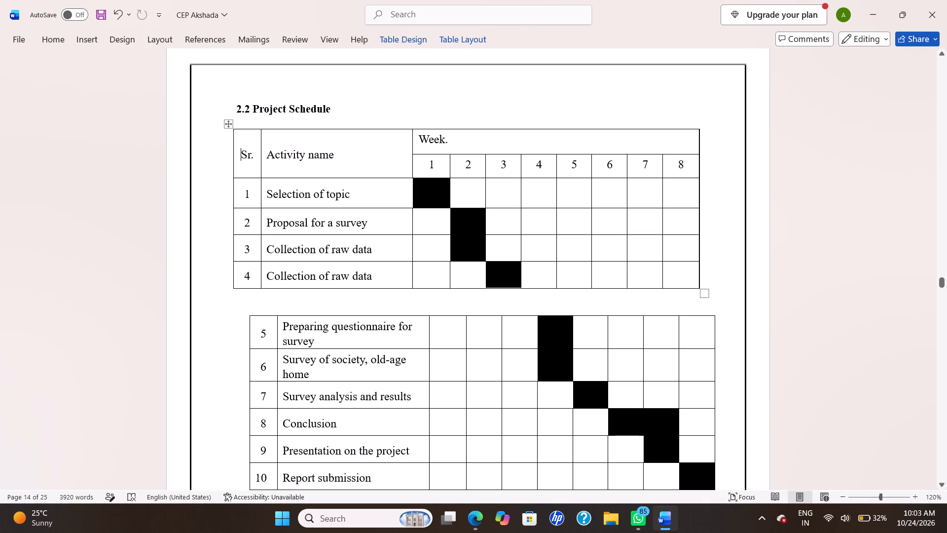
Reposition the rows 1–4 table lower beneath the 2.2 Project Schedule heading so its bottom edge meets row 5.
scroll(236, 124, up, 1)
scroll(236, 124, down, 3)
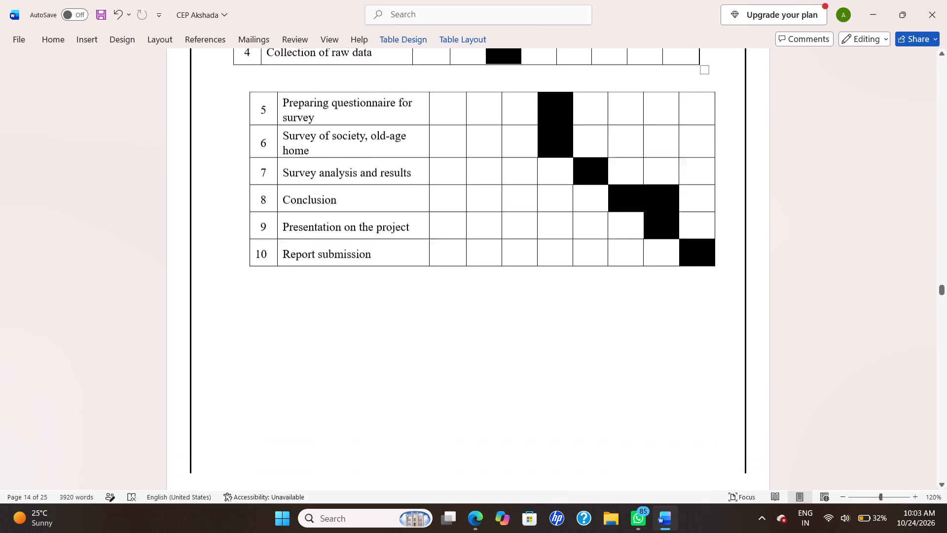
scroll(236, 124, down, 1)
scroll(244, 149, up, 5)
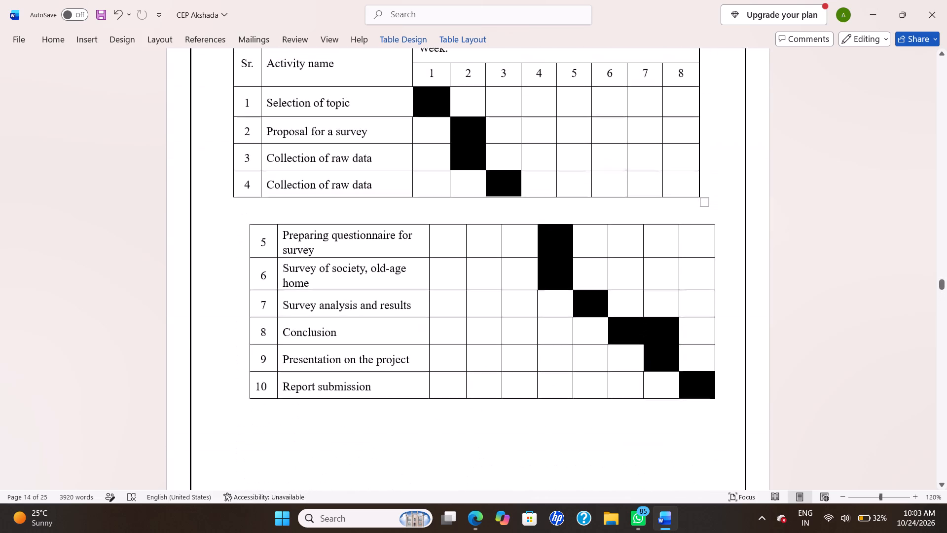
scroll(244, 149, up, 1)
scroll(244, 149, right, 1)
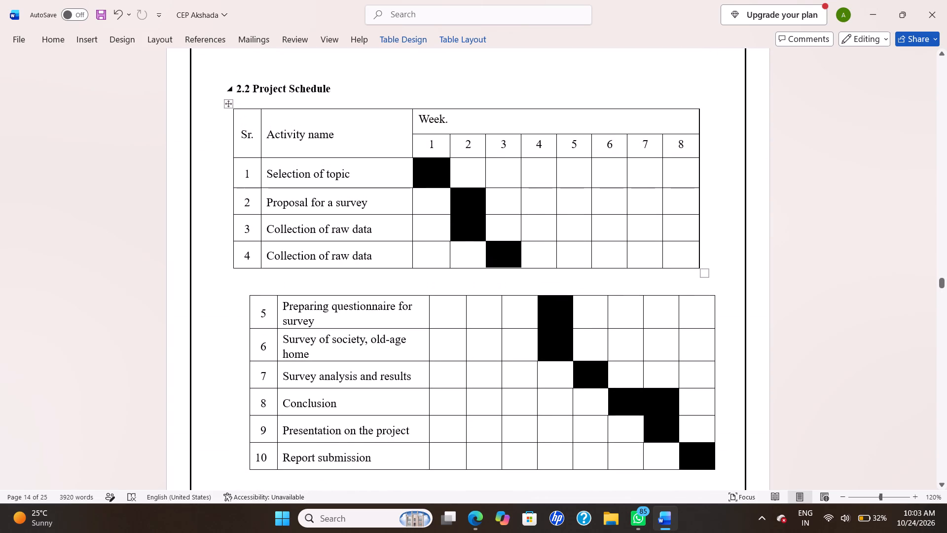
drag(229, 104, 301, 124)
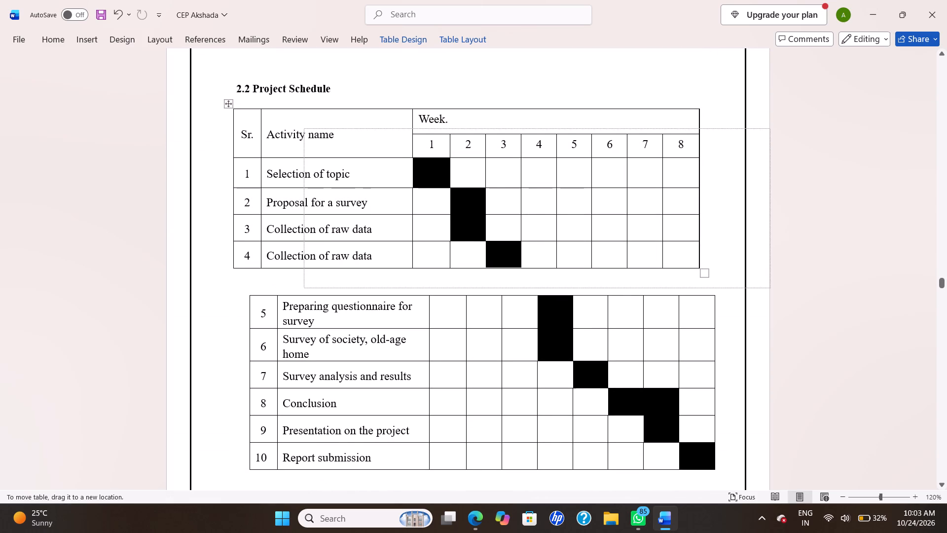
drag(301, 124, 260, 236)
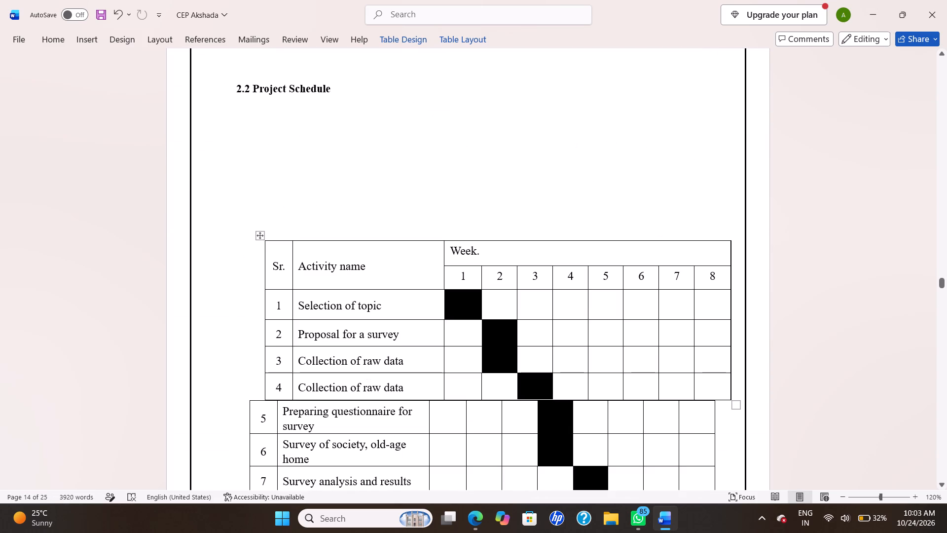
drag(256, 234, 256, 228)
drag(256, 228, 234, 139)
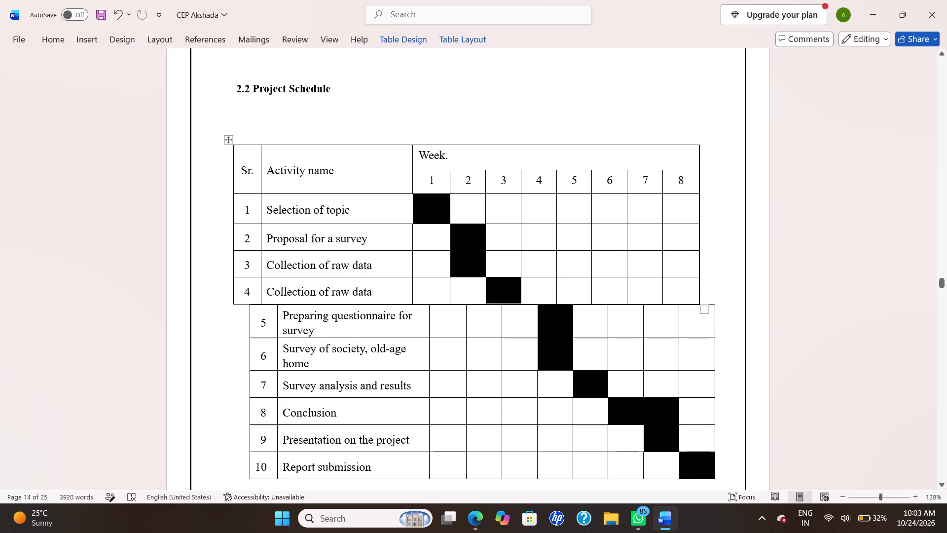
Shift the activity rows 5–10 table sideways so its columns line up directly beneath row 4.
click(254, 412)
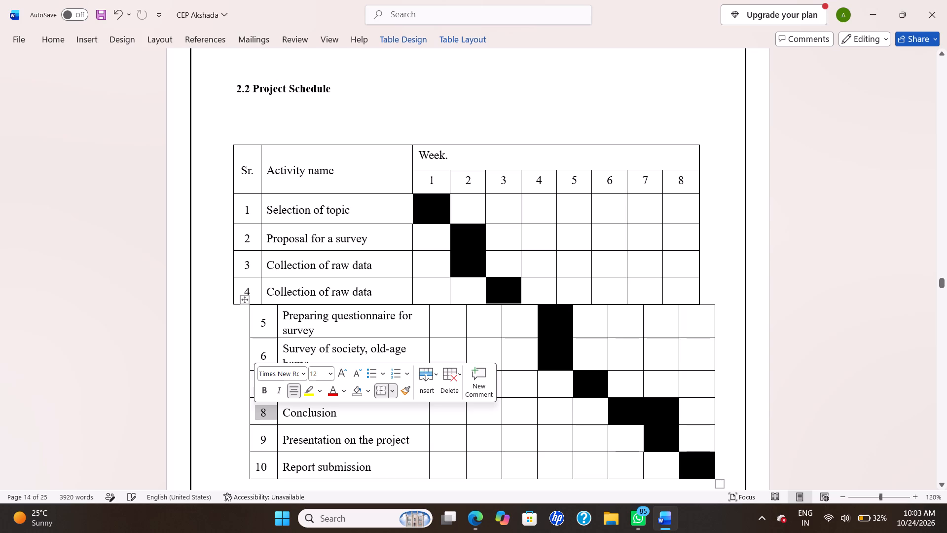
drag(244, 301, 227, 313)
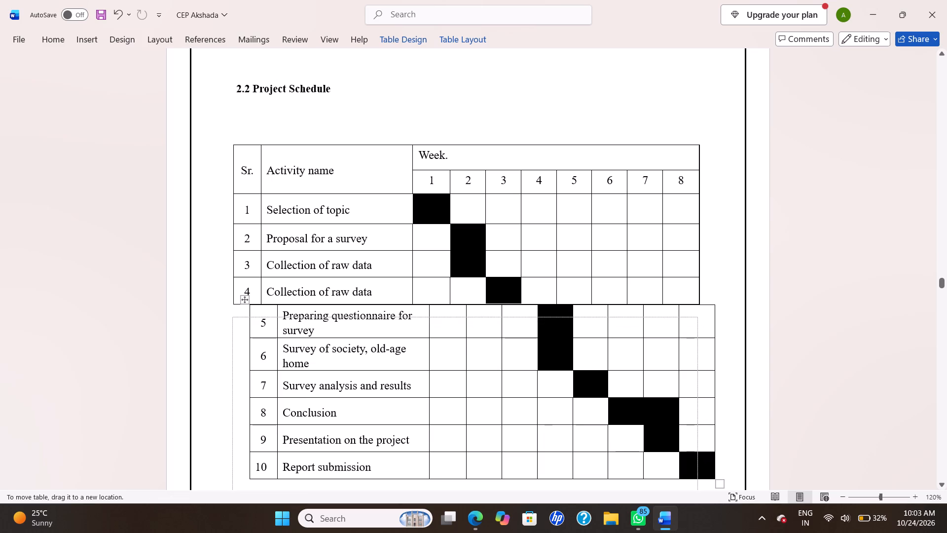
drag(227, 313, 227, 300)
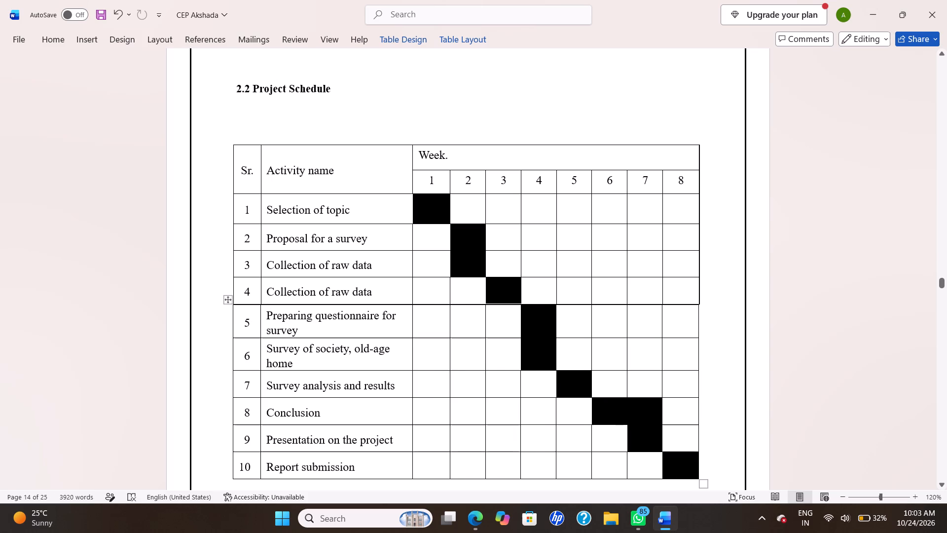
click(223, 342)
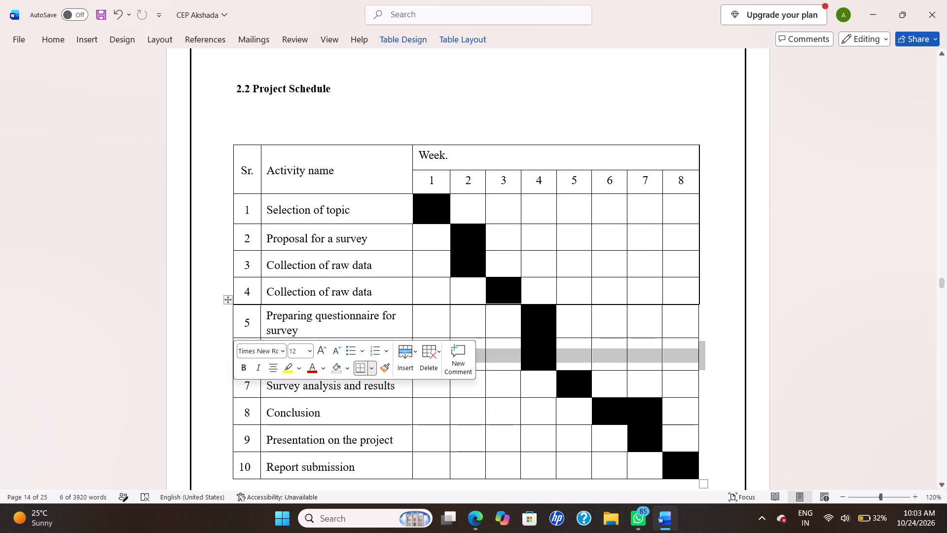
click(217, 397)
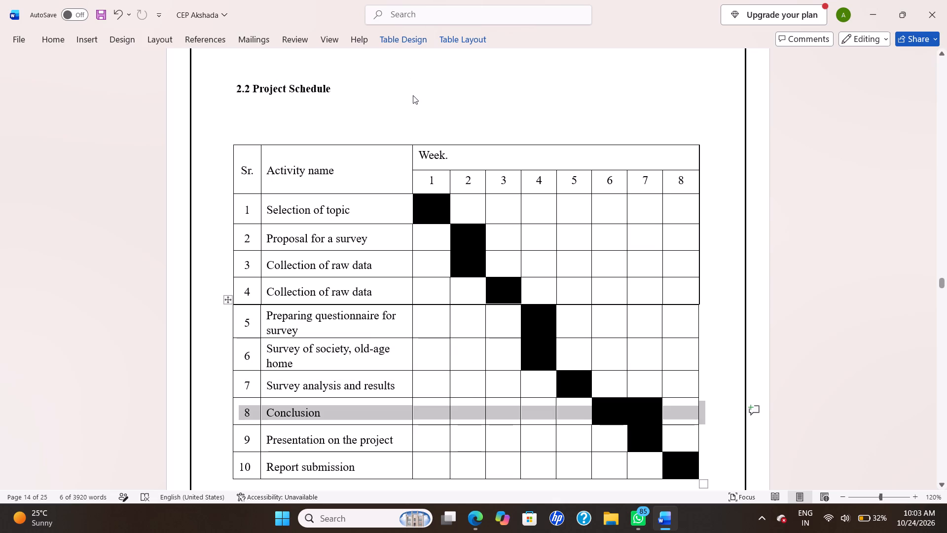
click(413, 95)
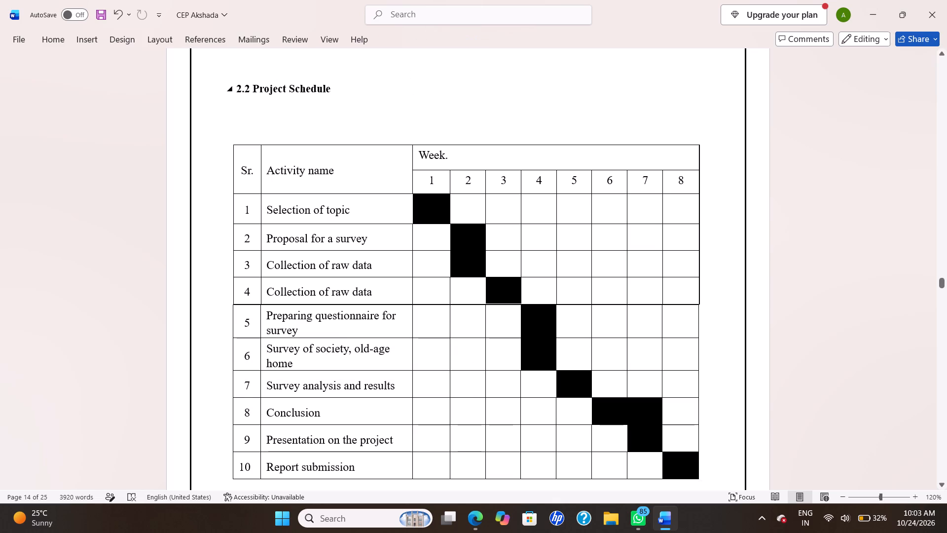
scroll(413, 95, right, 1)
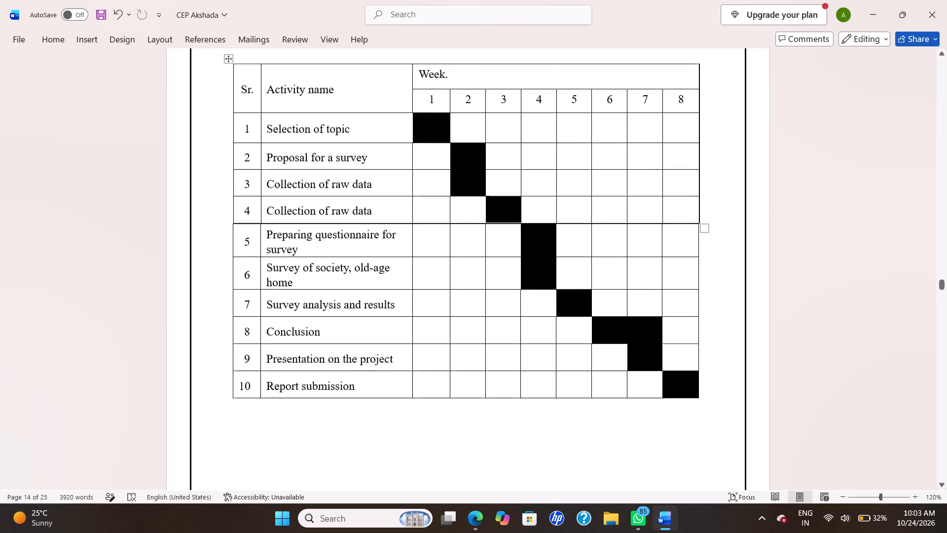
Examine the joined project schedule table under 2.2 Project Schedule for row and column alignment.
scroll(413, 95, right, 2)
scroll(413, 95, up, 2)
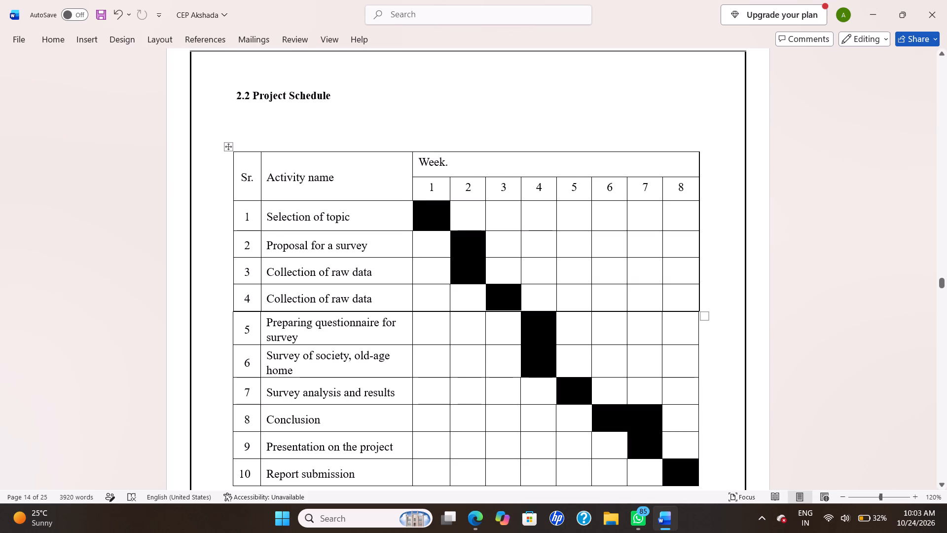
scroll(295, 135, down, 1)
scroll(295, 135, right, 1)
scroll(295, 135, up, 3)
scroll(295, 135, down, 2)
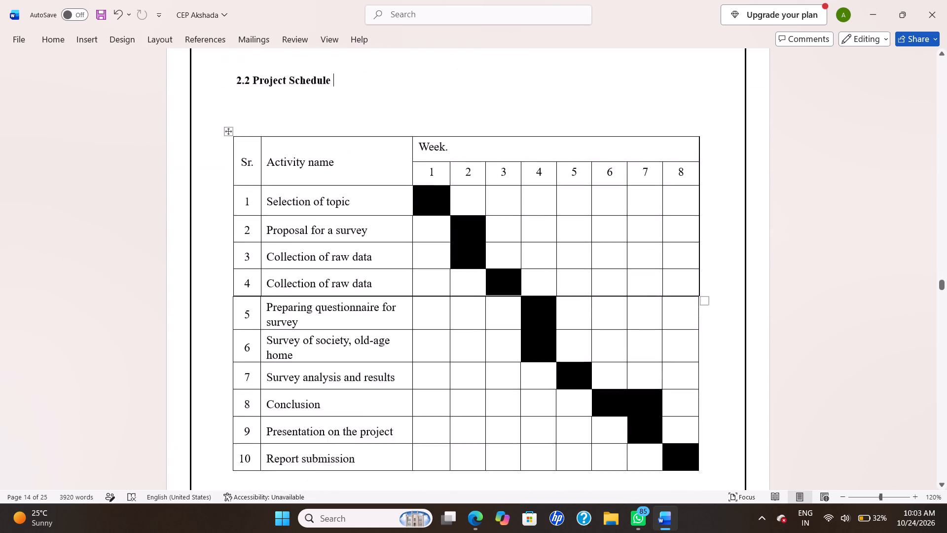
Look through the page layout of the later chapters, including Chapter 4 and Chapter 6, and return to the cover page.
scroll(295, 135, down, 2)
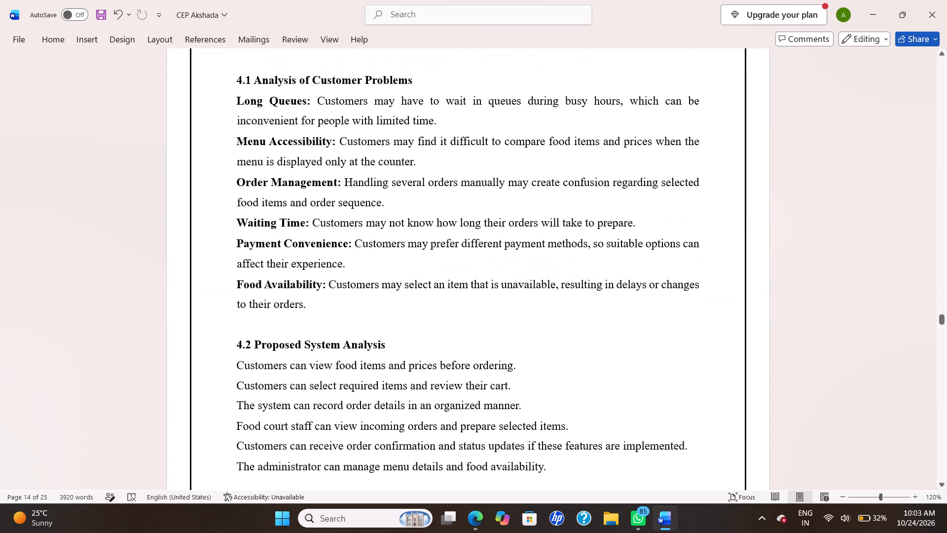
scroll(295, 135, up, 1)
scroll(295, 135, down, 2)
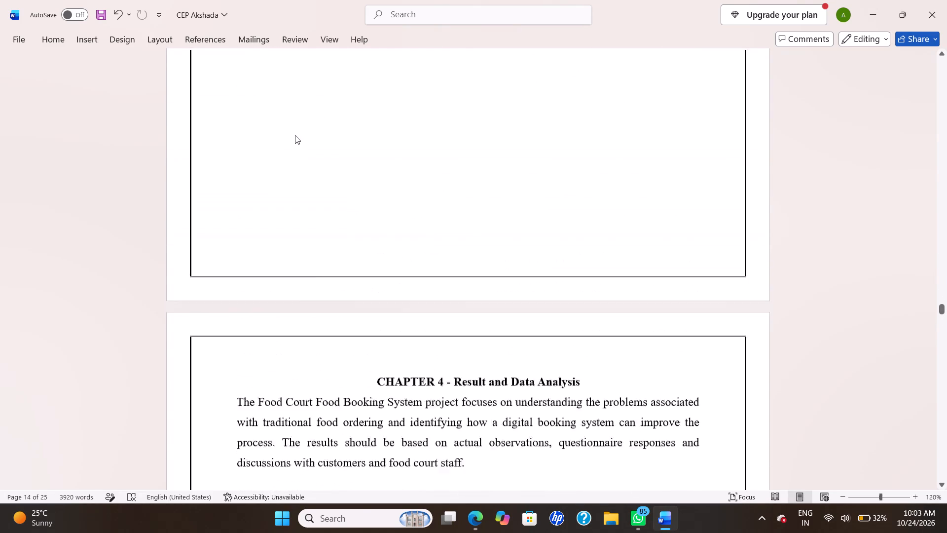
scroll(295, 135, down, 8)
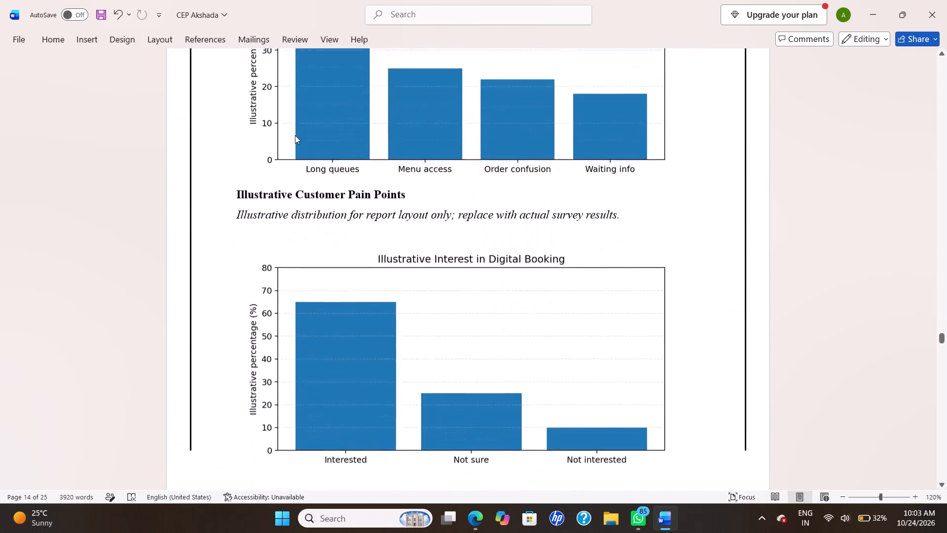
scroll(295, 135, down, 5)
scroll(295, 135, up, 3)
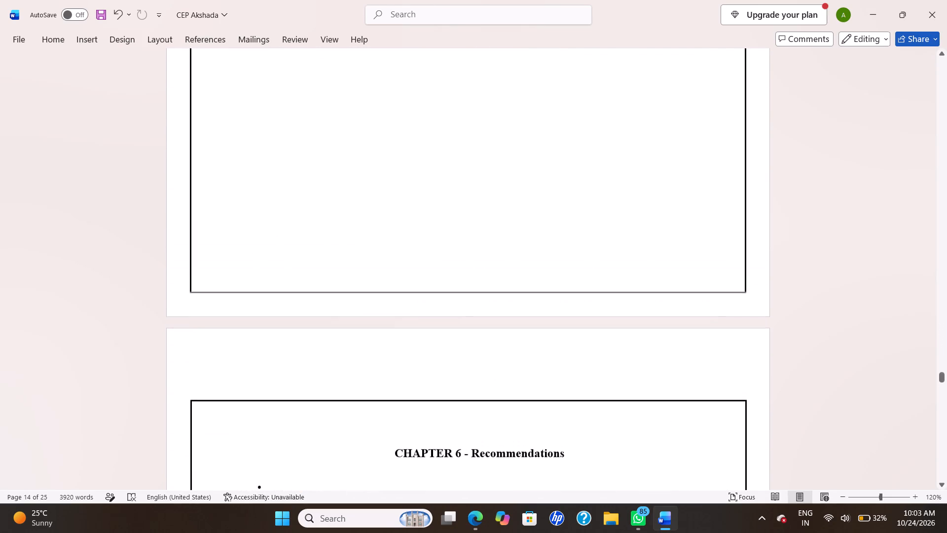
scroll(295, 135, up, 19)
scroll(295, 135, up, 16)
scroll(295, 135, down, 14)
scroll(295, 135, up, 20)
scroll(295, 135, up, 20)
scroll(295, 135, up, 20)
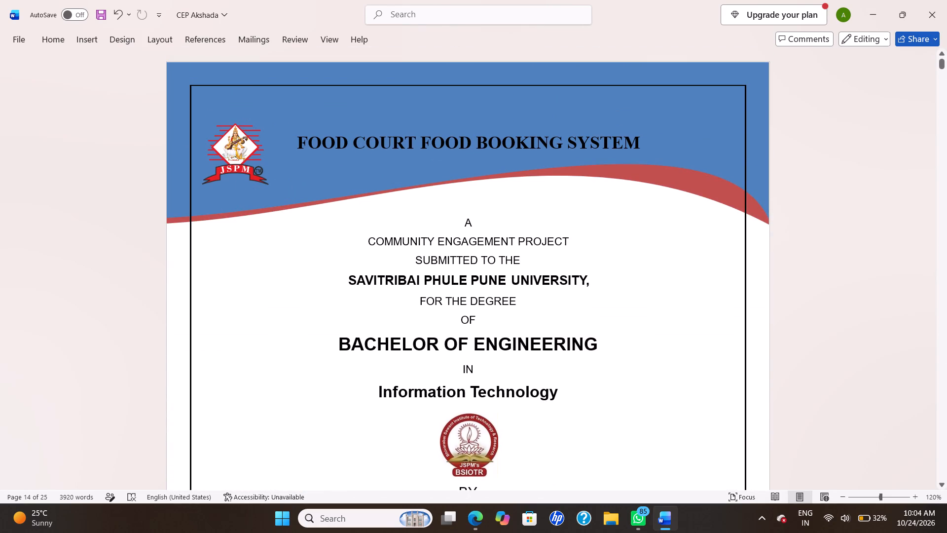
Insert page numbers at the top of the pages using the Plain Number 3 style.
click(87, 33)
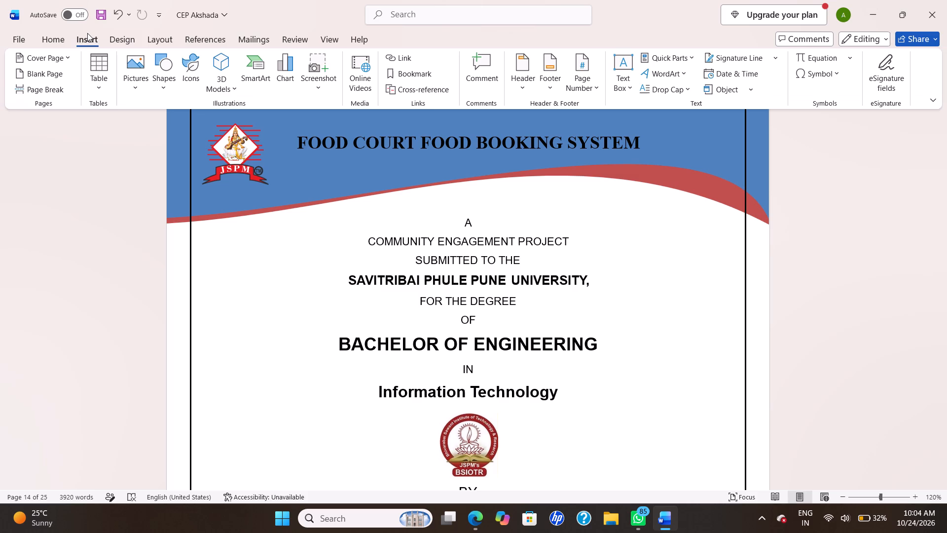
click(590, 70)
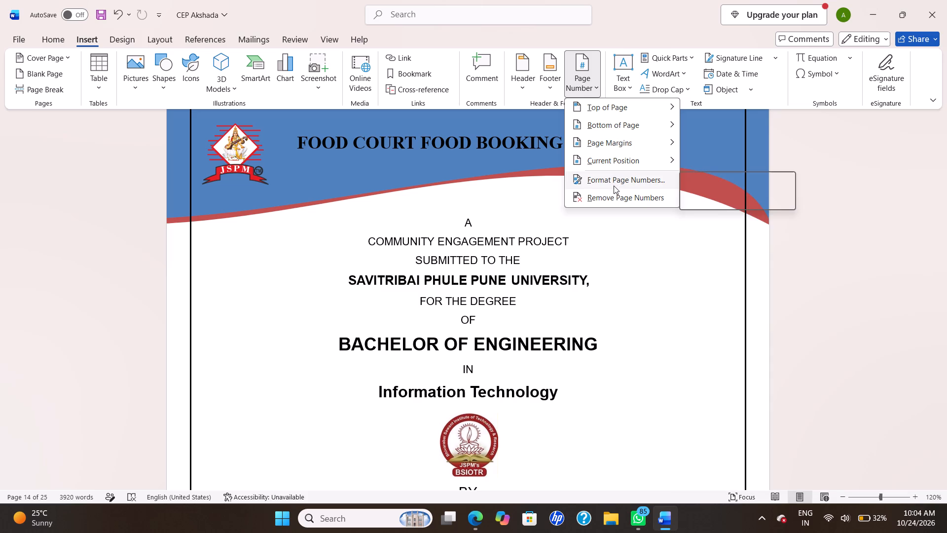
click(593, 108)
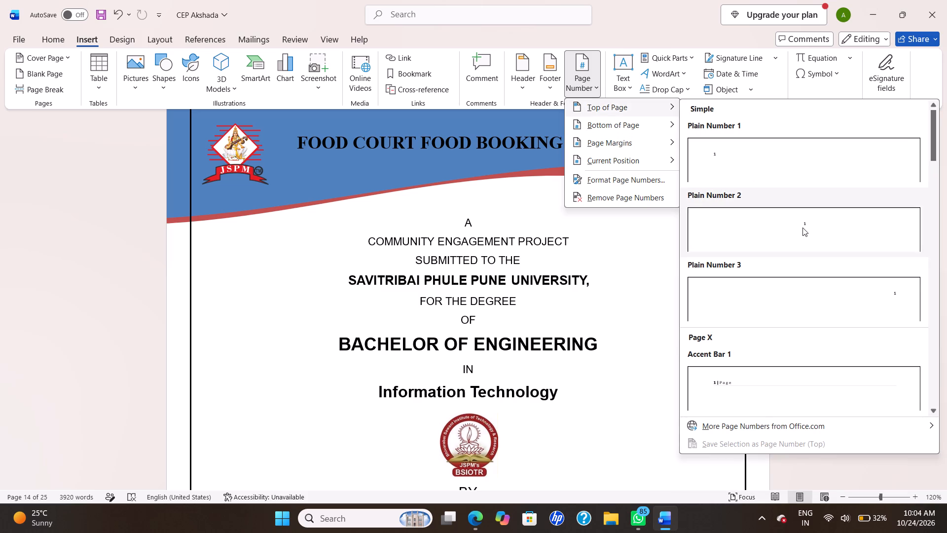
double_click(898, 295)
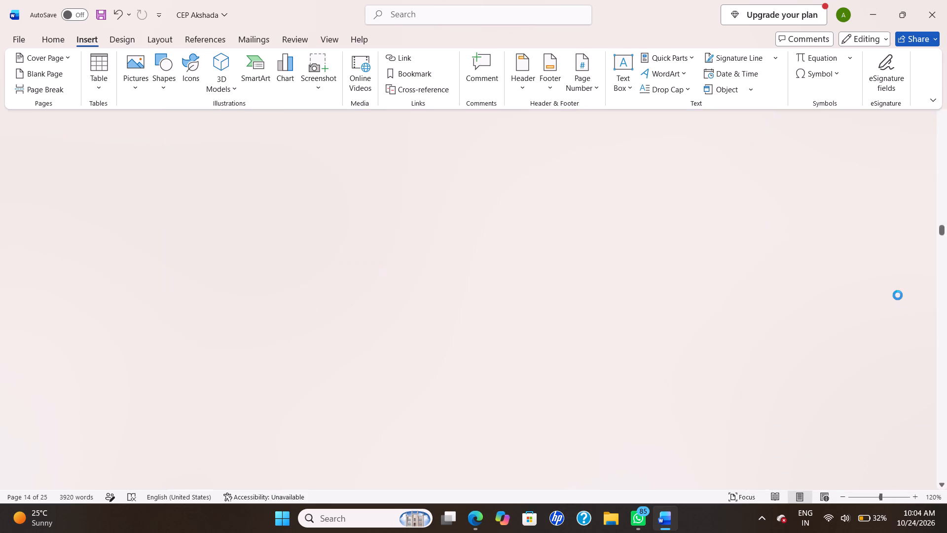
Check the page numbering from the cover page through the declaration, certificate, acknowledgment and abstract to the table of contents.
scroll(898, 295, up, 5)
scroll(898, 295, up, 17)
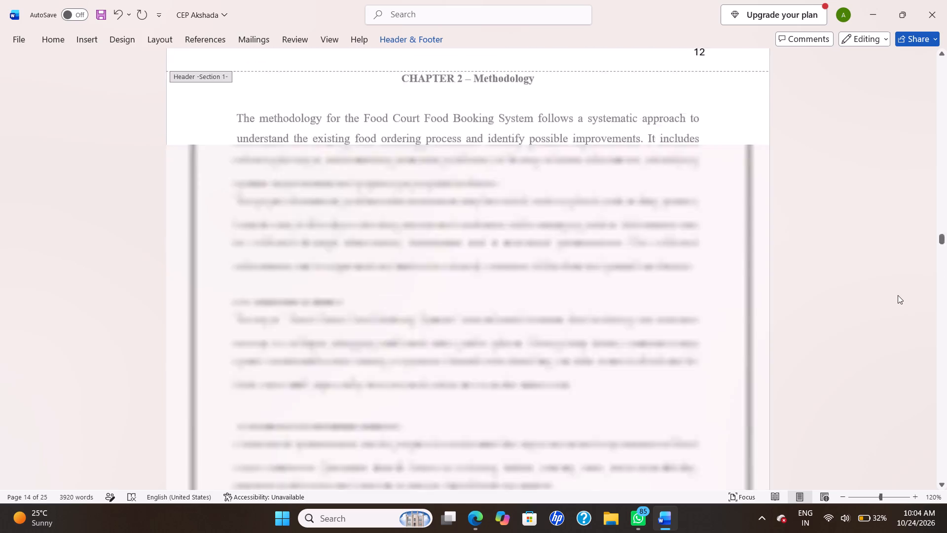
scroll(898, 295, up, 7)
scroll(898, 295, up, 20)
scroll(898, 295, up, 20)
scroll(898, 295, up, 20)
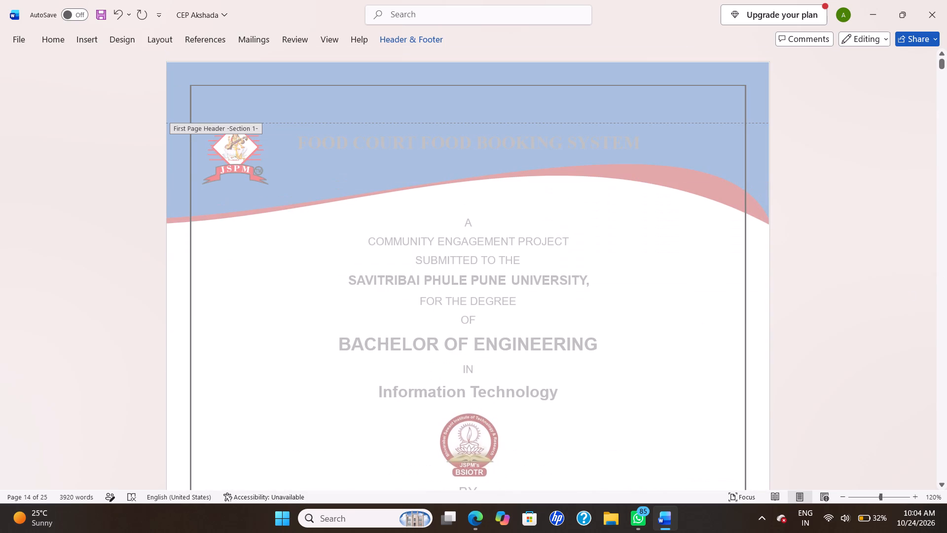
click(876, 303)
scroll(876, 303, down, 5)
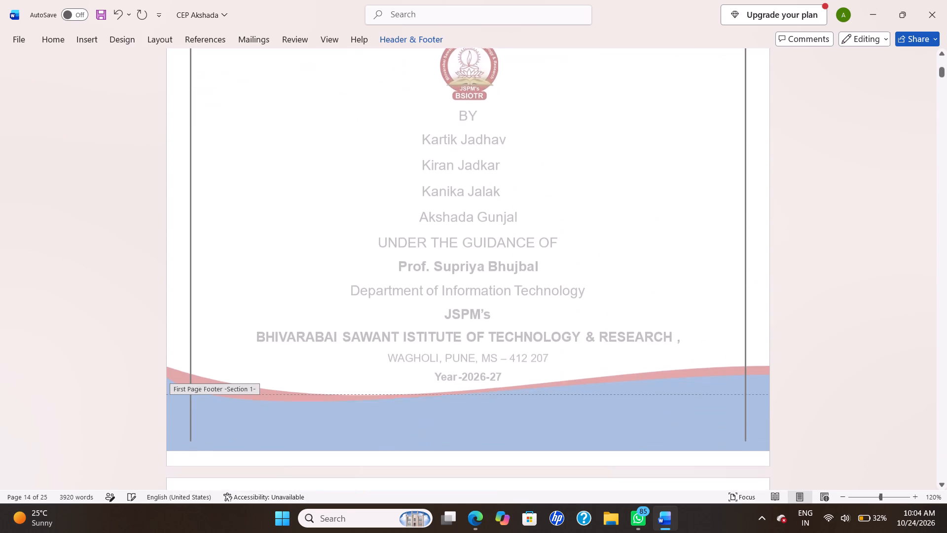
scroll(876, 303, right, 1)
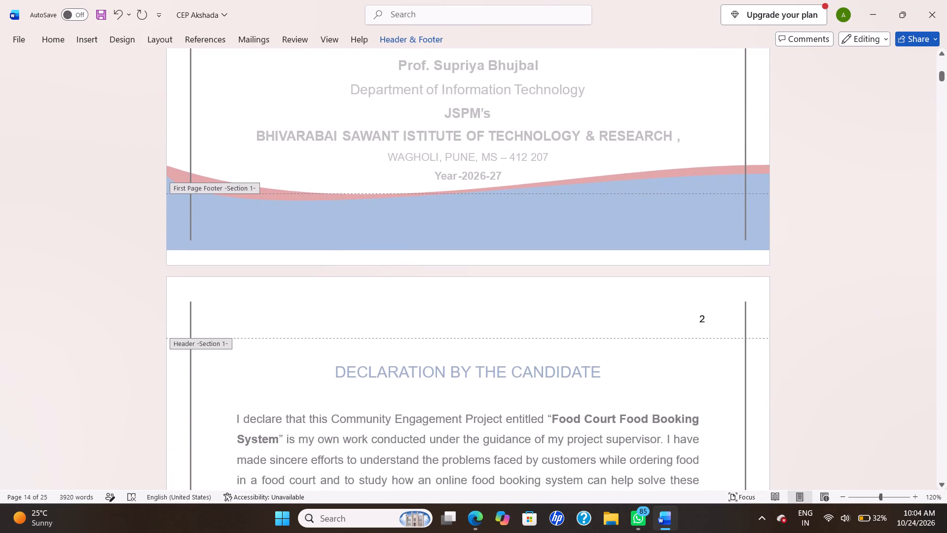
click(854, 393)
scroll(854, 393, up, 6)
scroll(854, 393, down, 5)
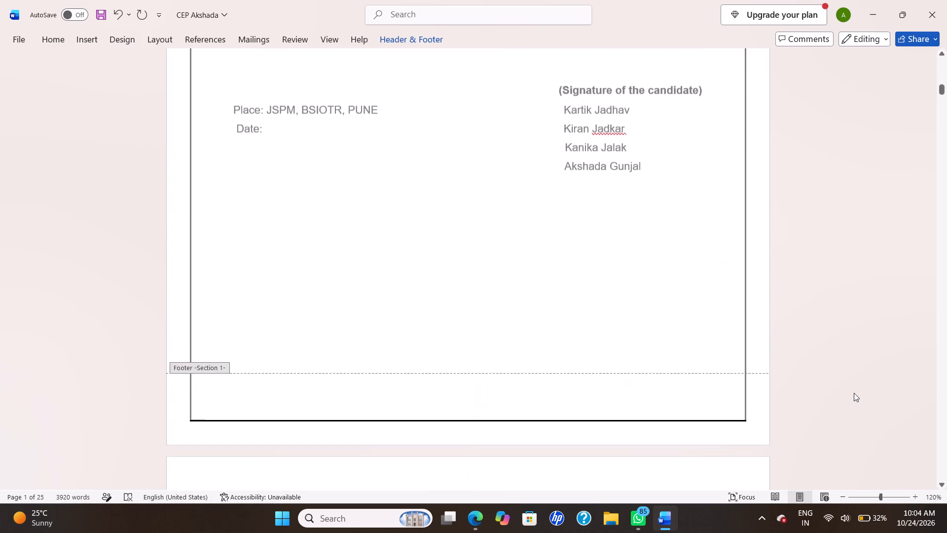
scroll(854, 393, down, 10)
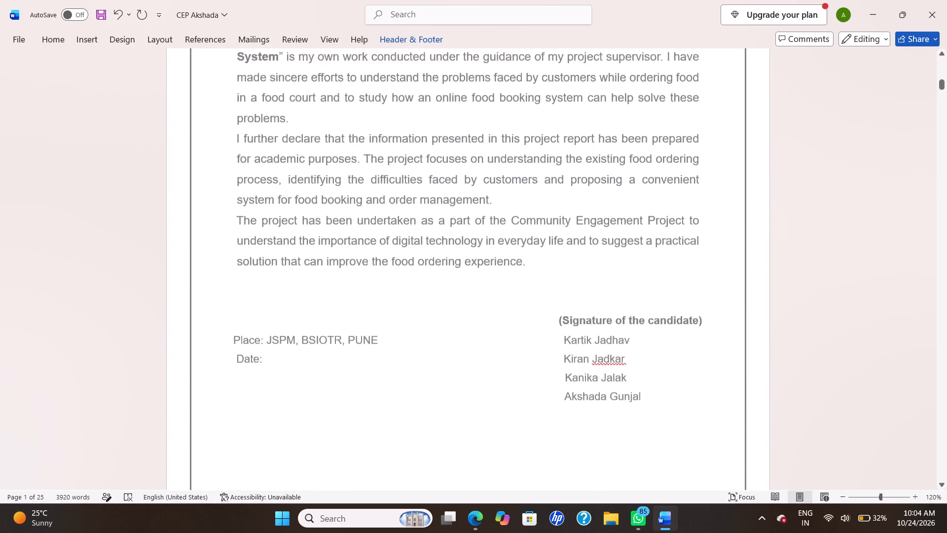
scroll(854, 393, down, 11)
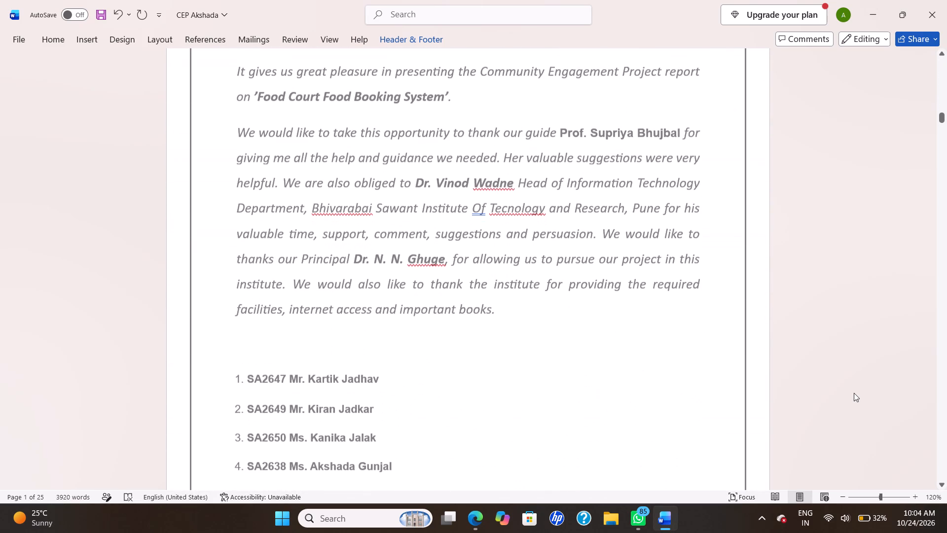
scroll(854, 393, down, 7)
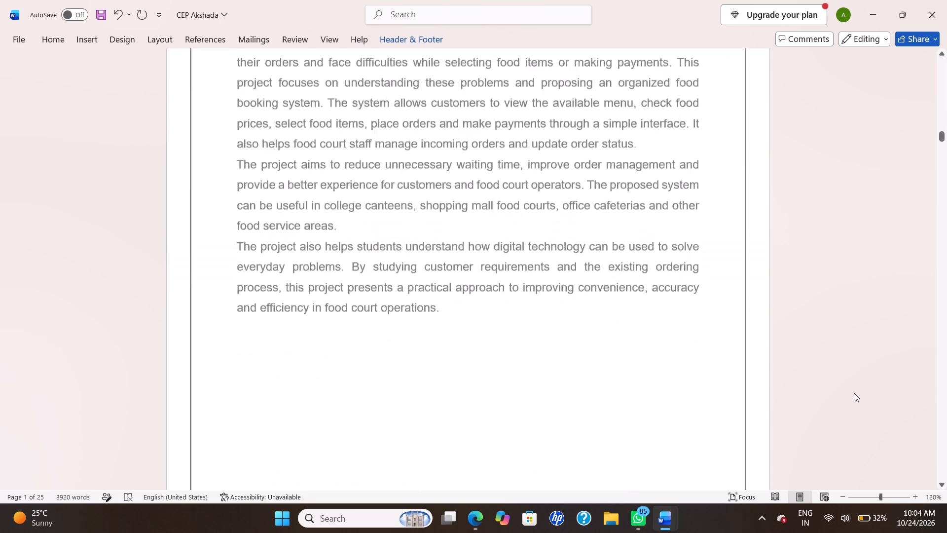
scroll(854, 393, down, 3)
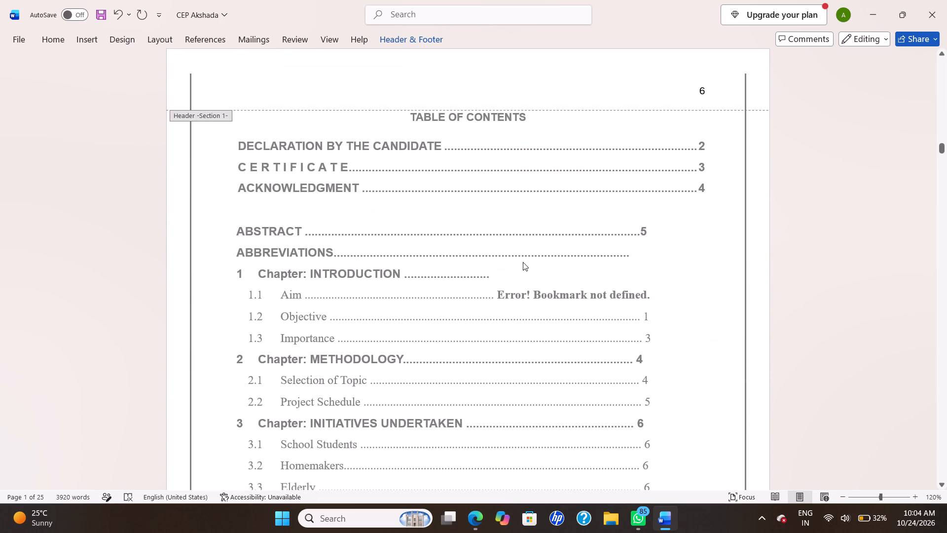
click(490, 273)
Look up the page numbers of the front matter, list of figures and Chapter 1 sections for the table of contents entries.
scroll(481, 278, down, 2)
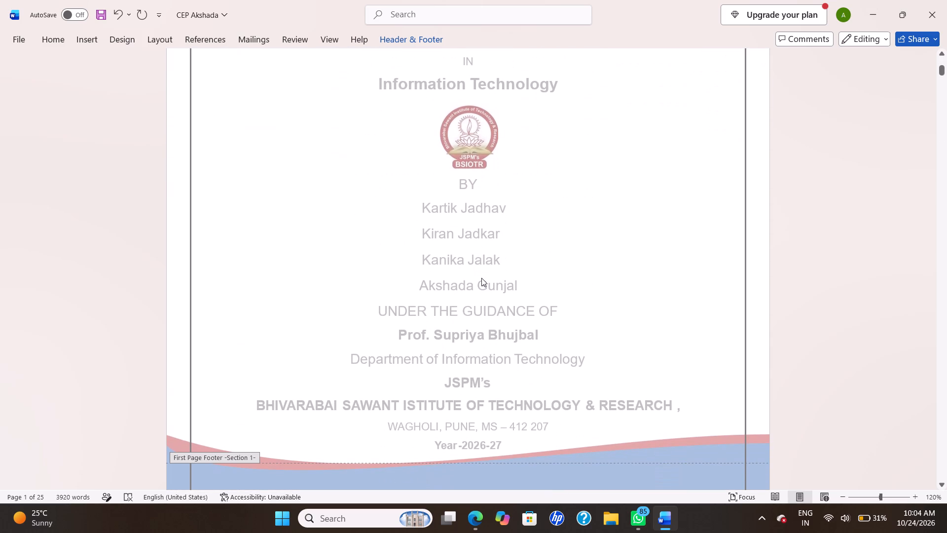
scroll(481, 278, down, 6)
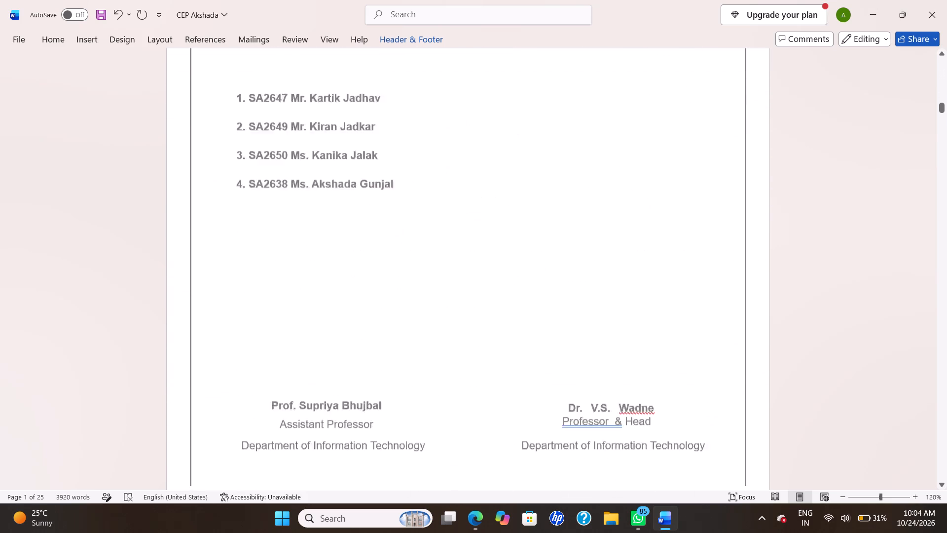
scroll(481, 278, down, 4)
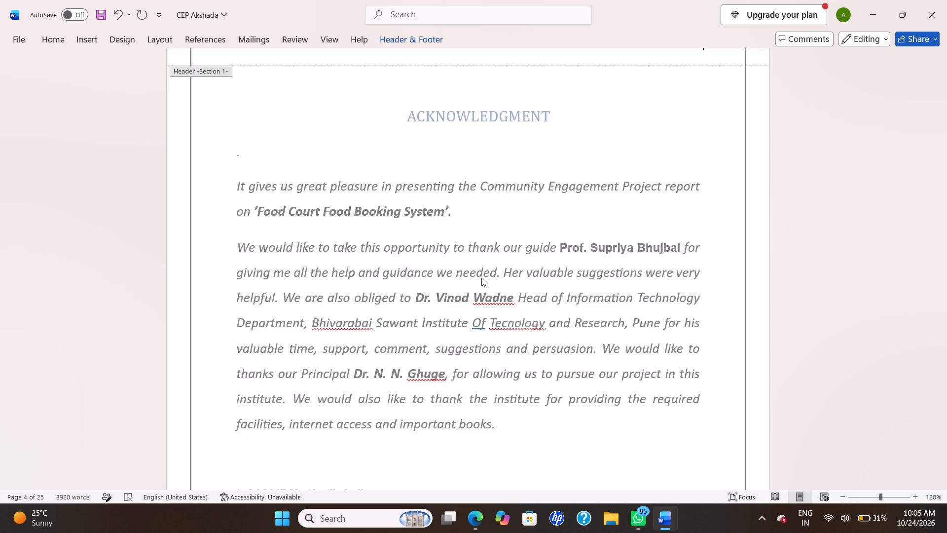
scroll(481, 278, down, 11)
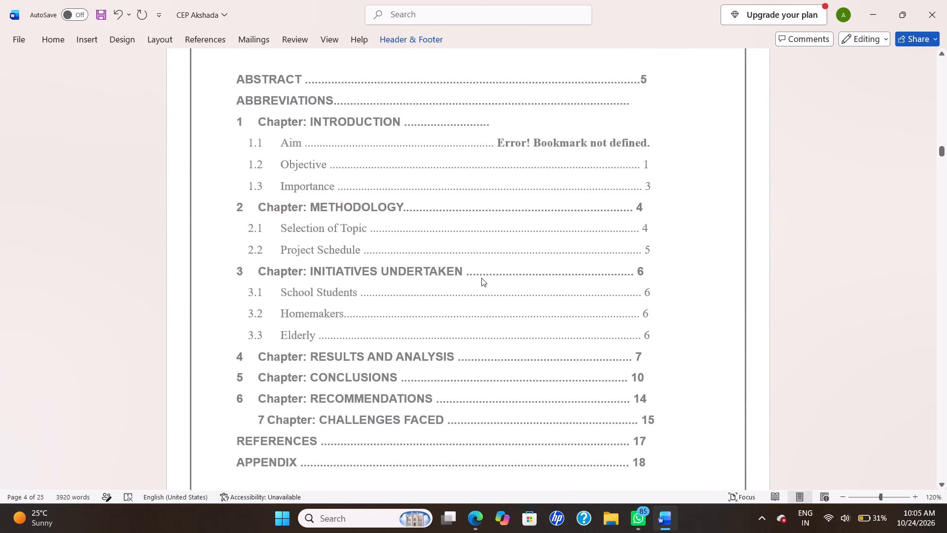
scroll(481, 278, down, 6)
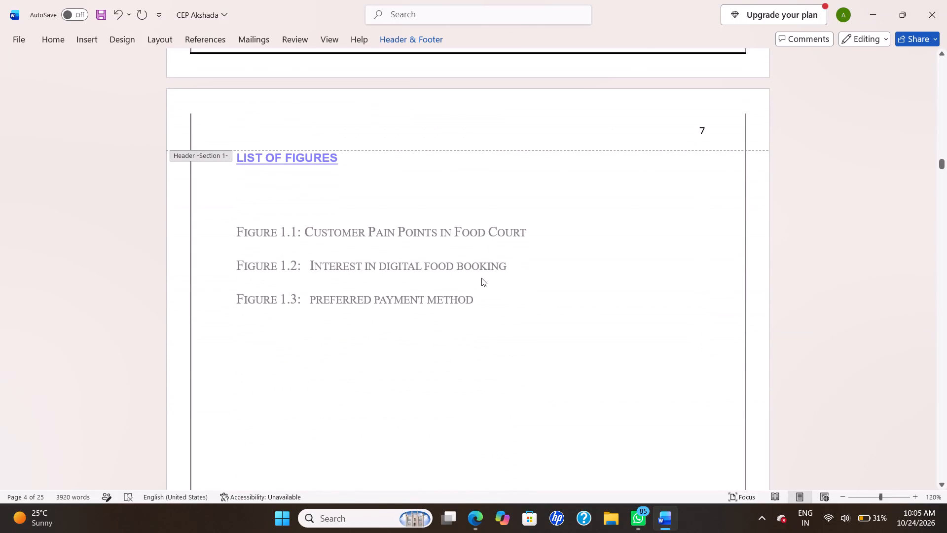
scroll(481, 278, down, 5)
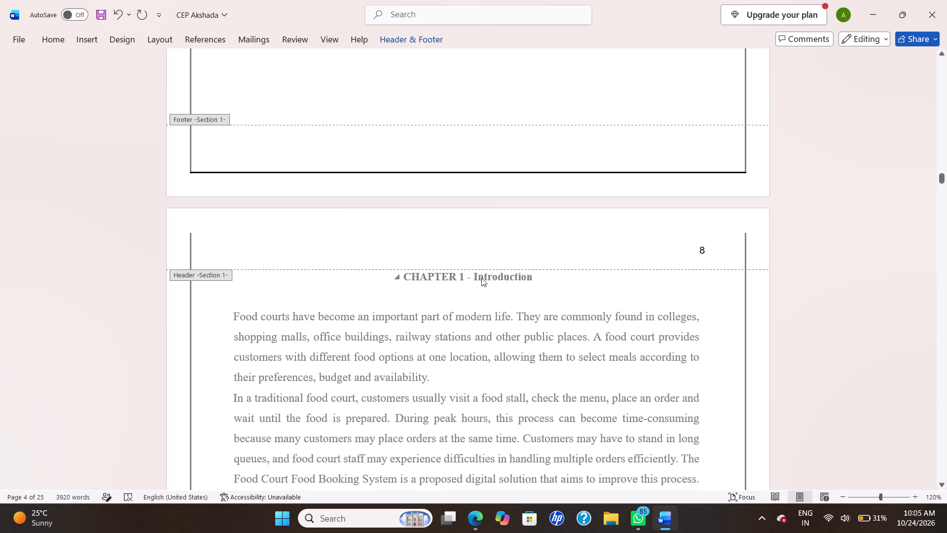
scroll(481, 278, down, 2)
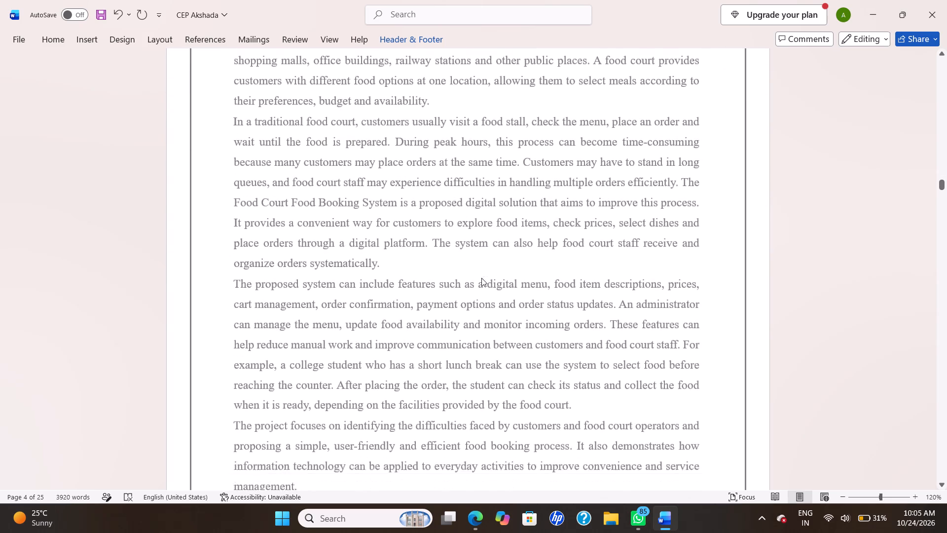
scroll(481, 278, down, 5)
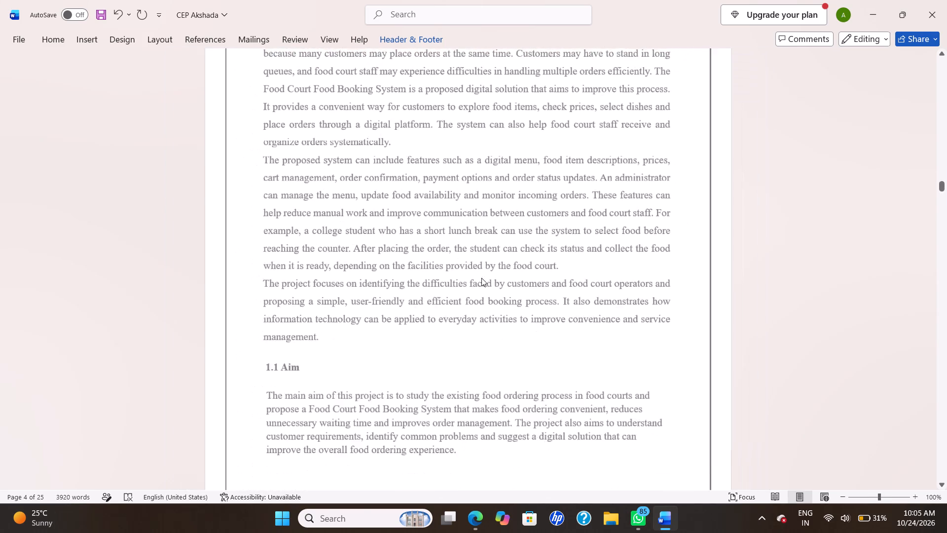
scroll(481, 278, down, 2)
scroll(481, 278, up, 1)
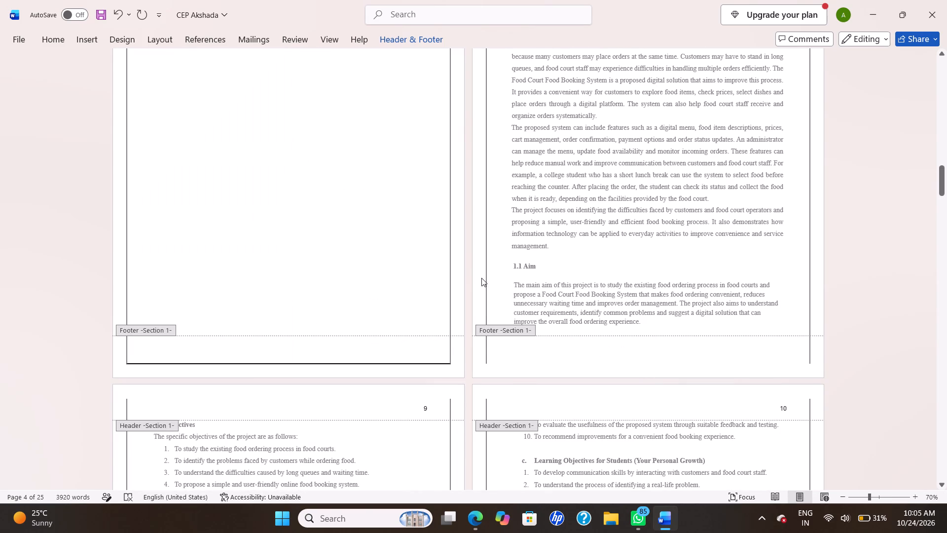
scroll(481, 278, up, 2)
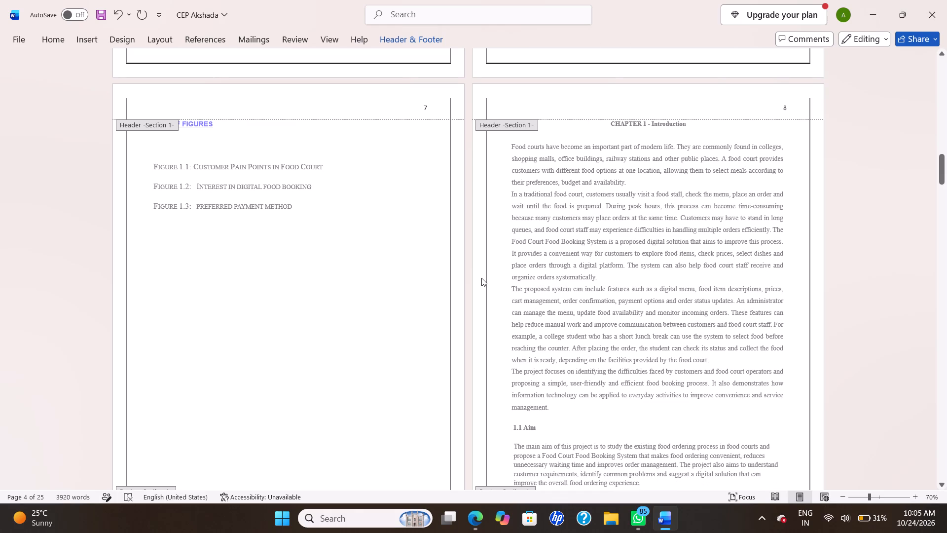
scroll(481, 278, down, 4)
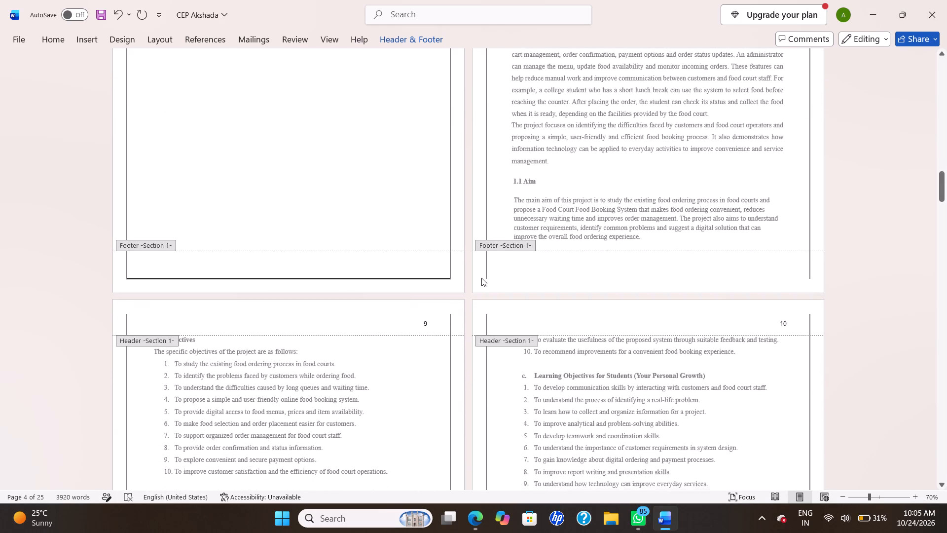
scroll(481, 278, down, 4)
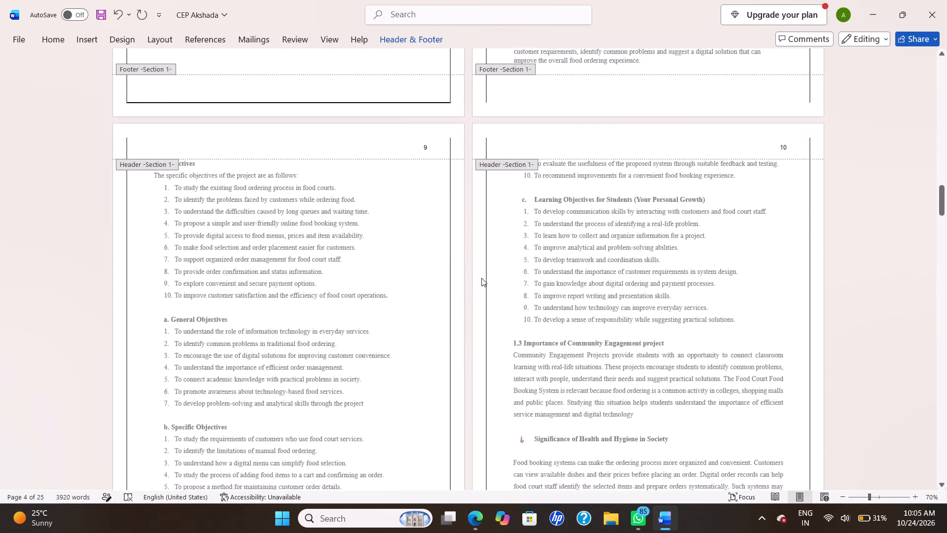
scroll(481, 278, down, 1)
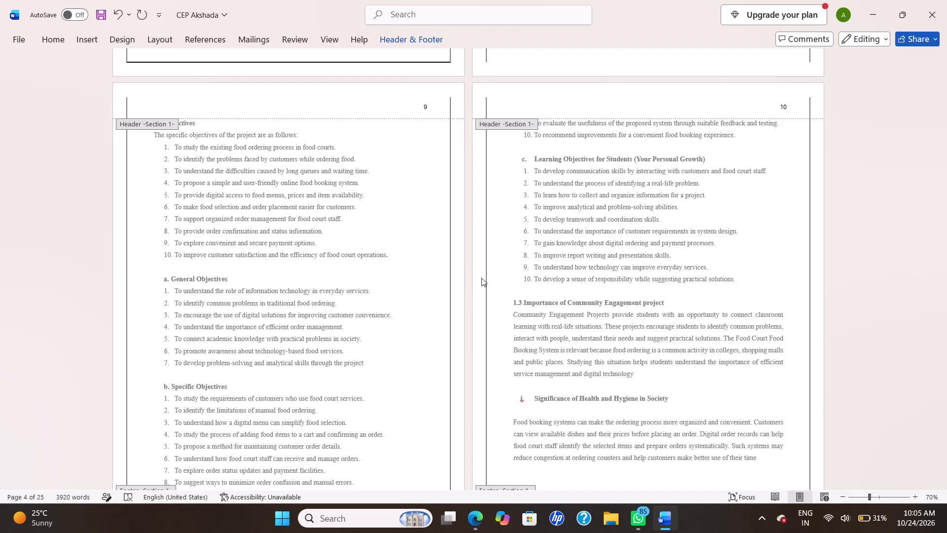
Look up the page numbers of the remaining Chapter 1 sections and Chapters 2, 3 and 4 for the table of contents.
scroll(481, 278, down, 5)
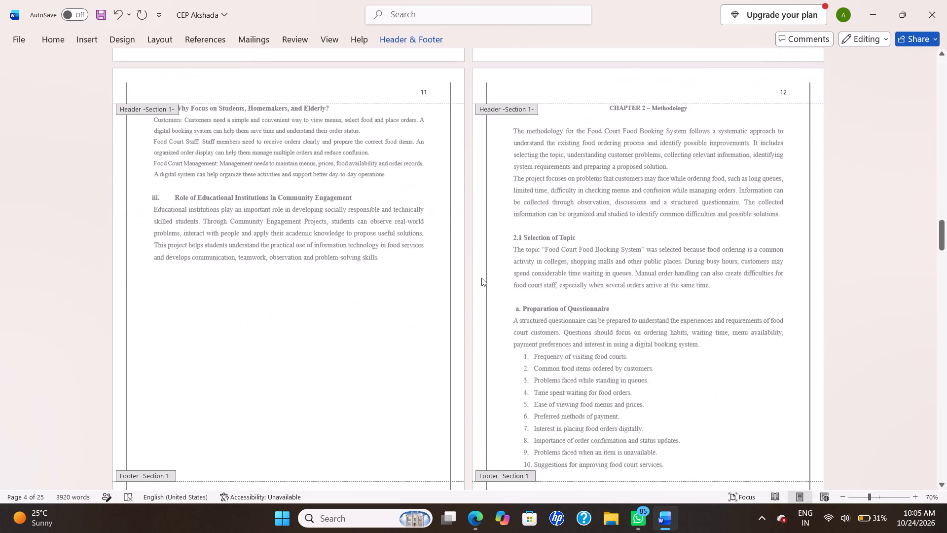
scroll(481, 278, down, 2)
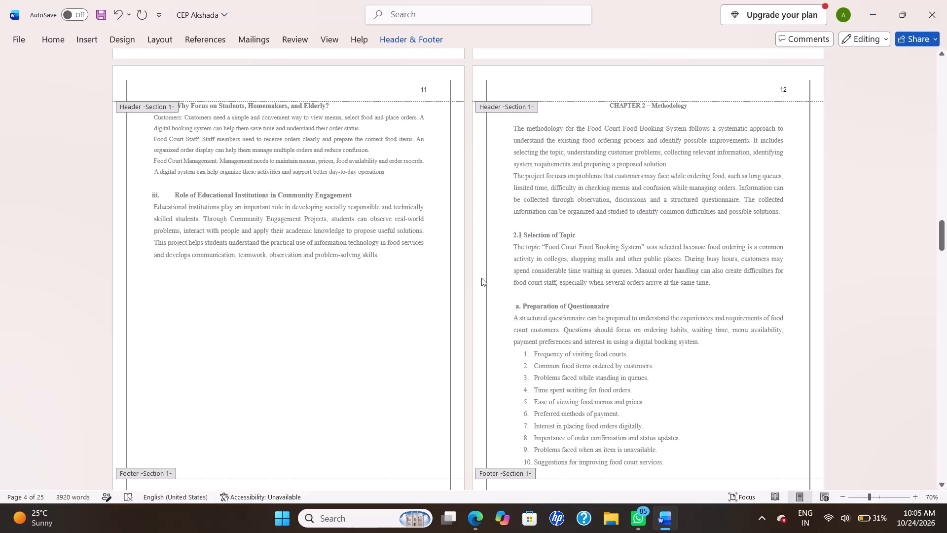
scroll(481, 278, down, 3)
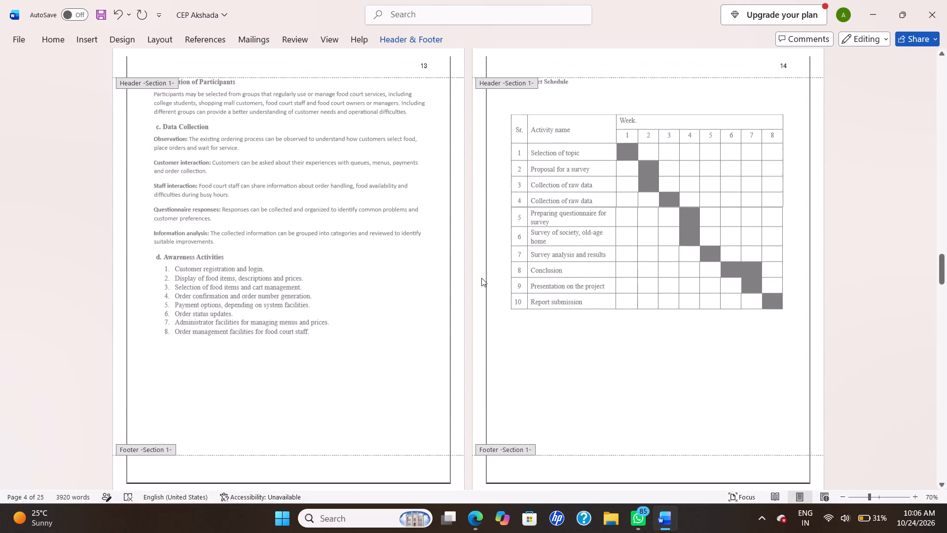
scroll(481, 278, down, 1)
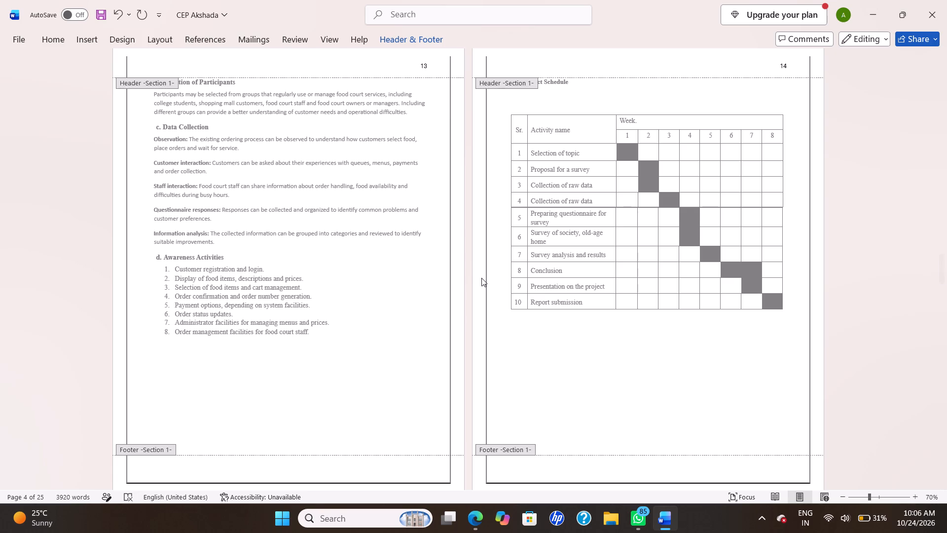
scroll(481, 278, down, 5)
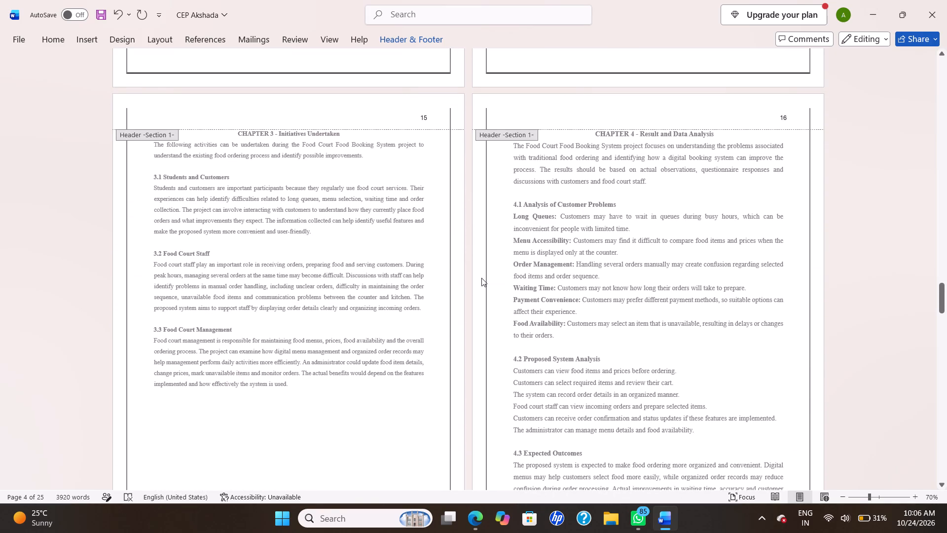
scroll(481, 278, down, 8)
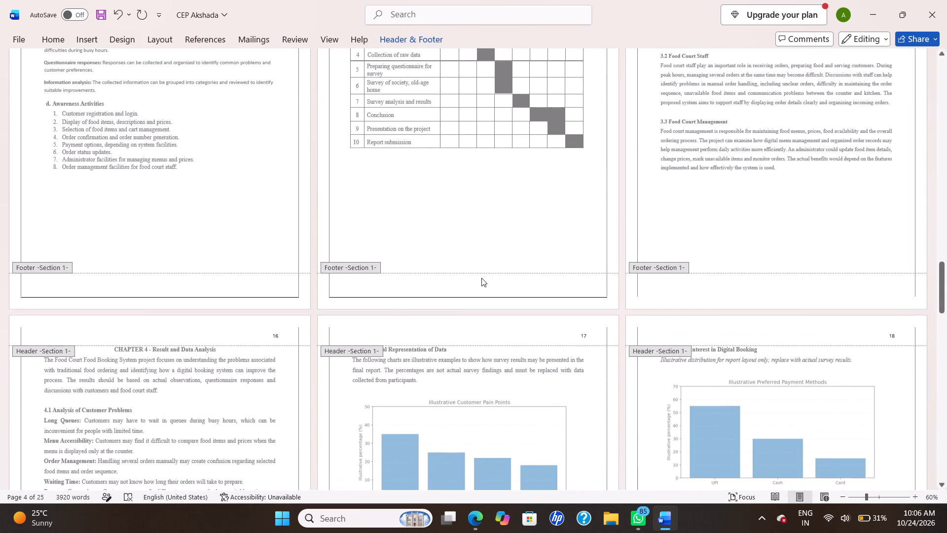
scroll(481, 278, down, 1)
scroll(481, 278, up, 4)
ctrl+scroll(481, 278, down, 2)
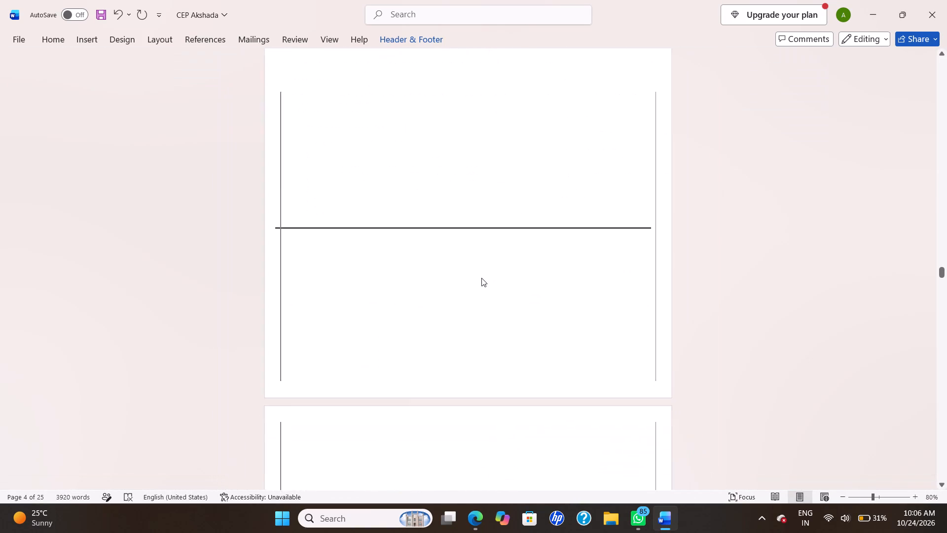
scroll(481, 278, down, 5)
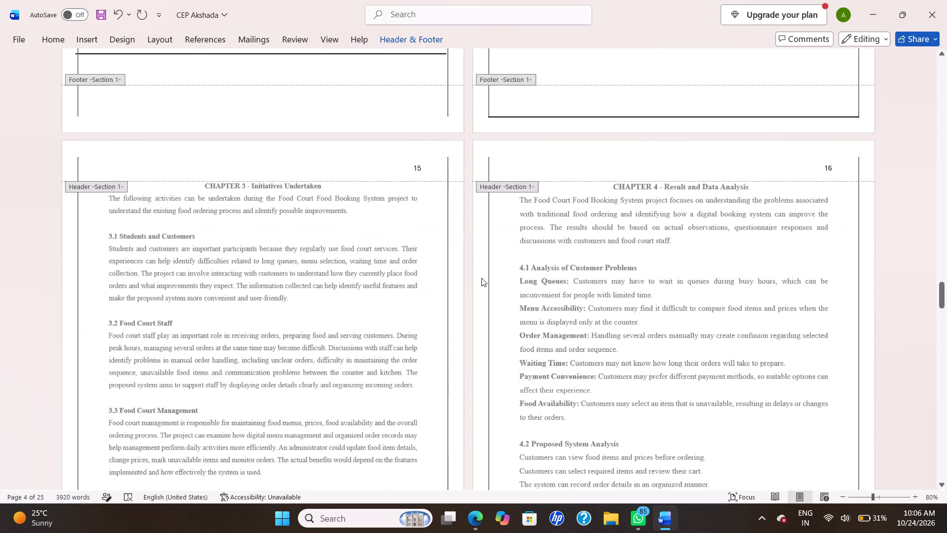
scroll(481, 278, down, 4)
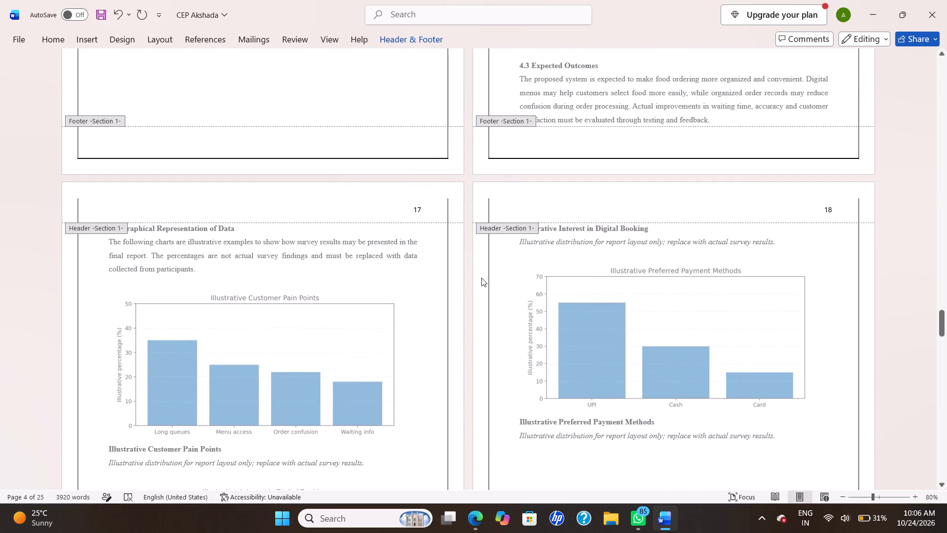
Check the page numbering from the Chapter 4 graphs through Chapters 5, 6 and 7 to the references and survey appendix.
scroll(481, 278, down, 3)
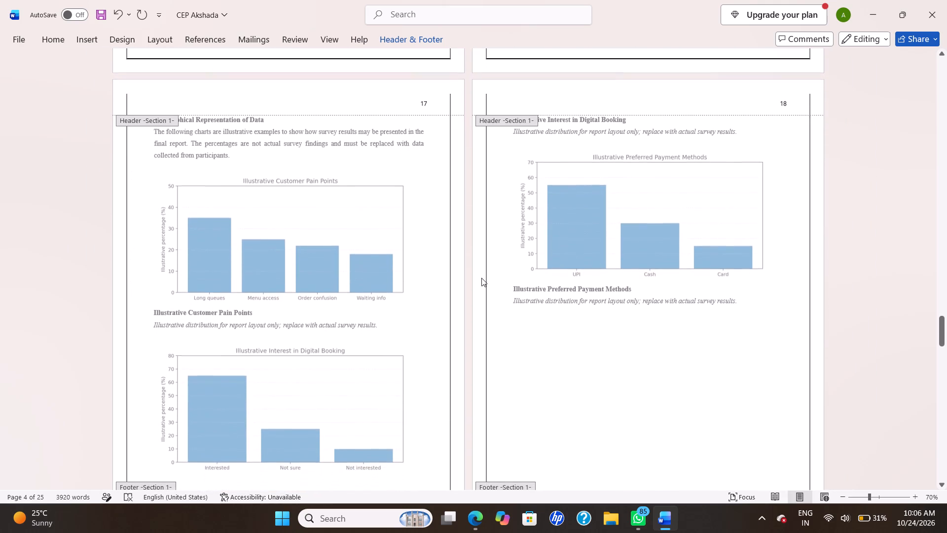
scroll(481, 278, down, 2)
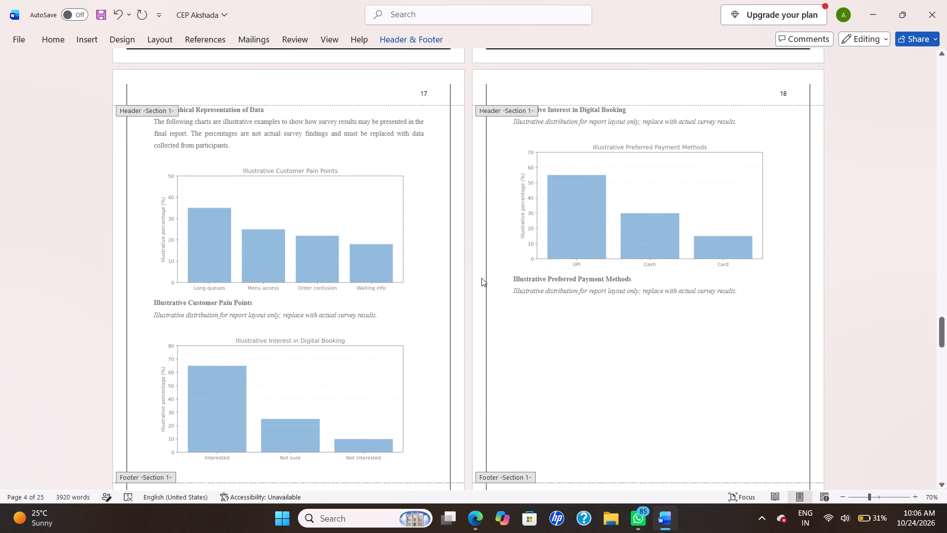
scroll(481, 278, down, 3)
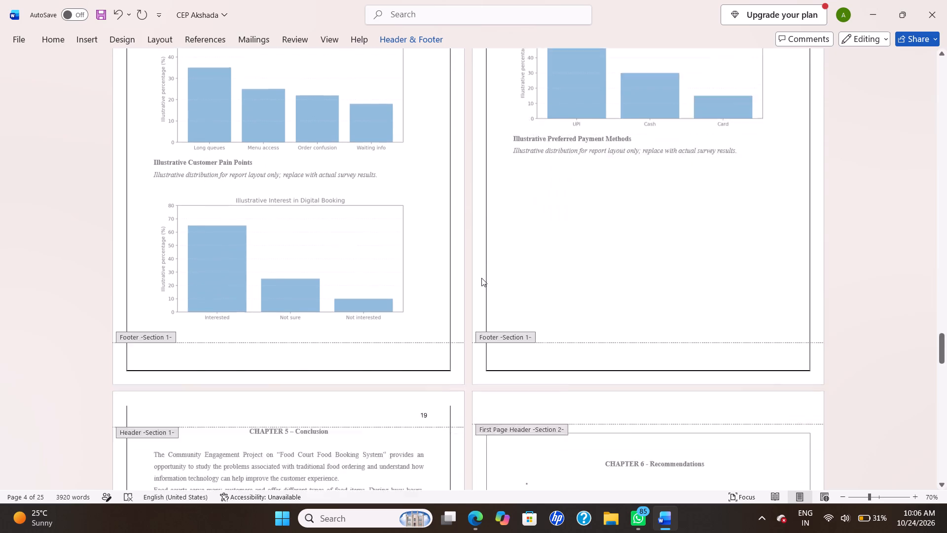
scroll(481, 278, down, 7)
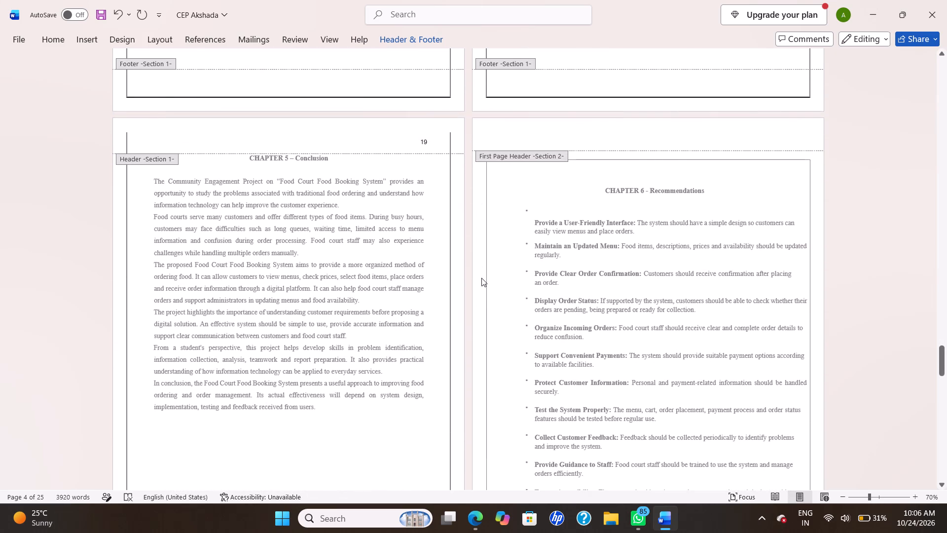
scroll(481, 278, down, 2)
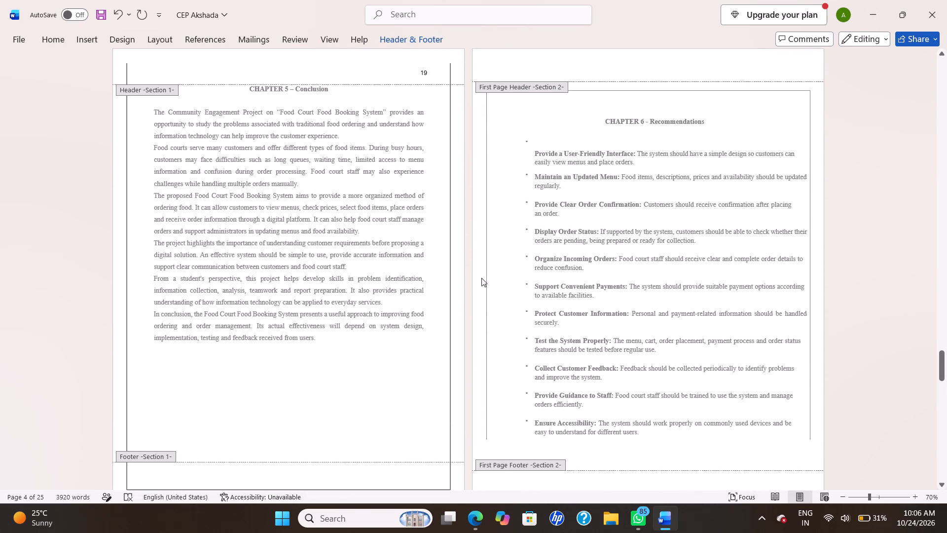
scroll(481, 278, down, 1)
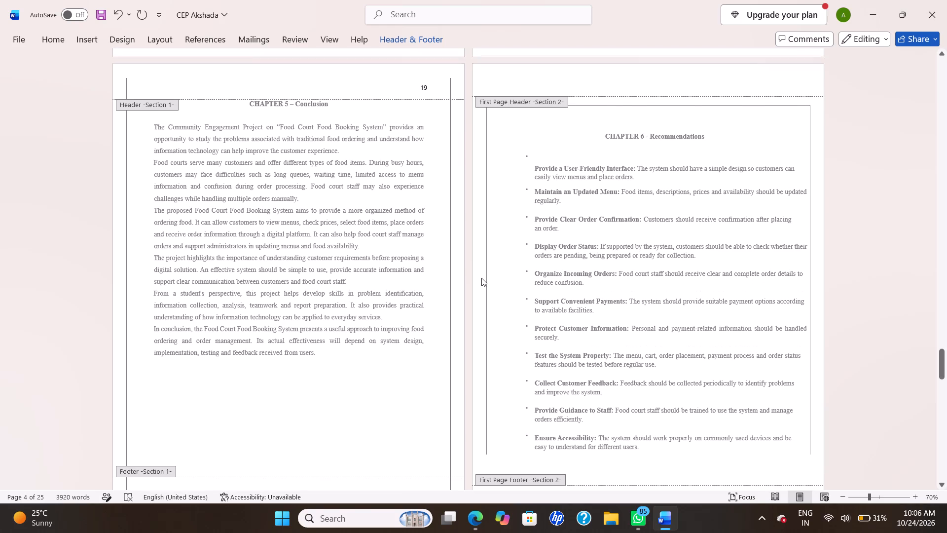
scroll(481, 278, down, 2)
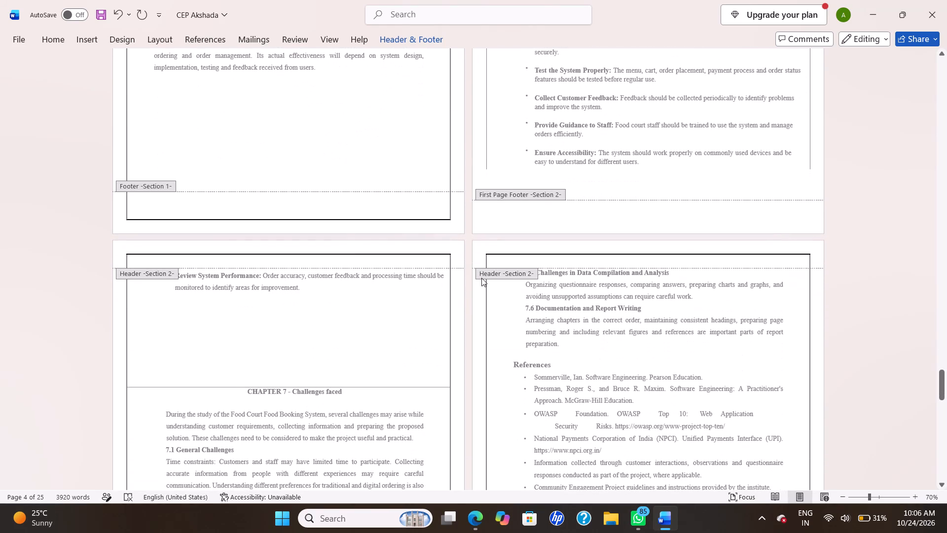
scroll(481, 278, down, 1)
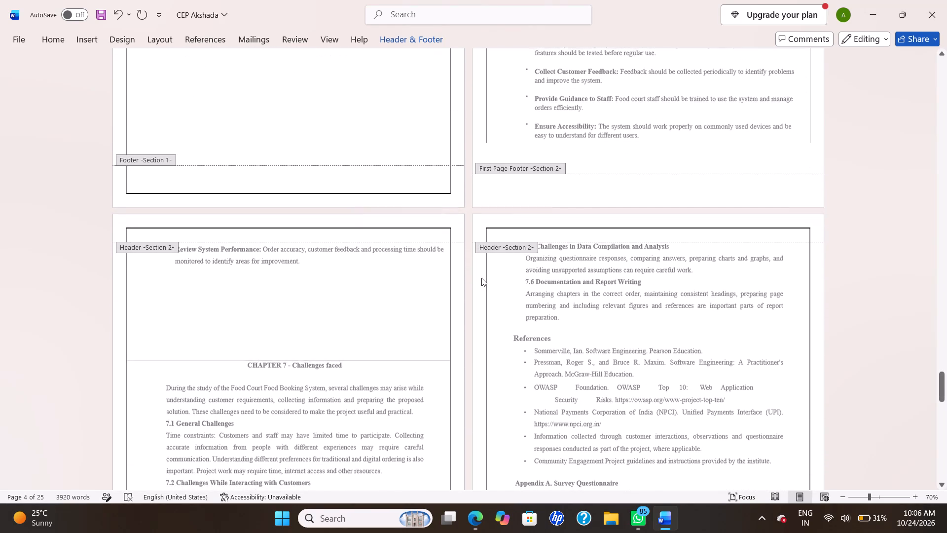
scroll(481, 278, down, 4)
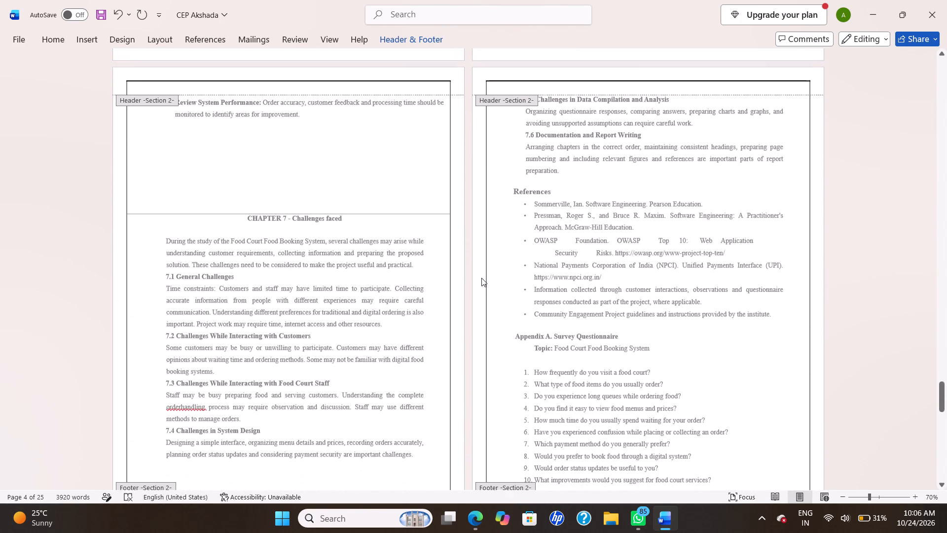
scroll(481, 278, down, 1)
Undo the insertion of page numbers at the top of the pages.
key(ctrl+z)
key(ctrl+z)
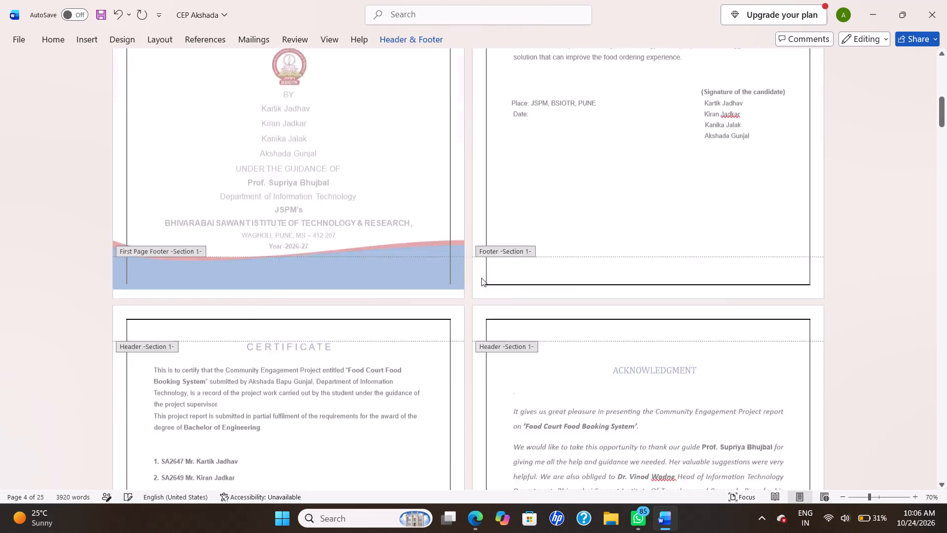
key(ctrl+z)
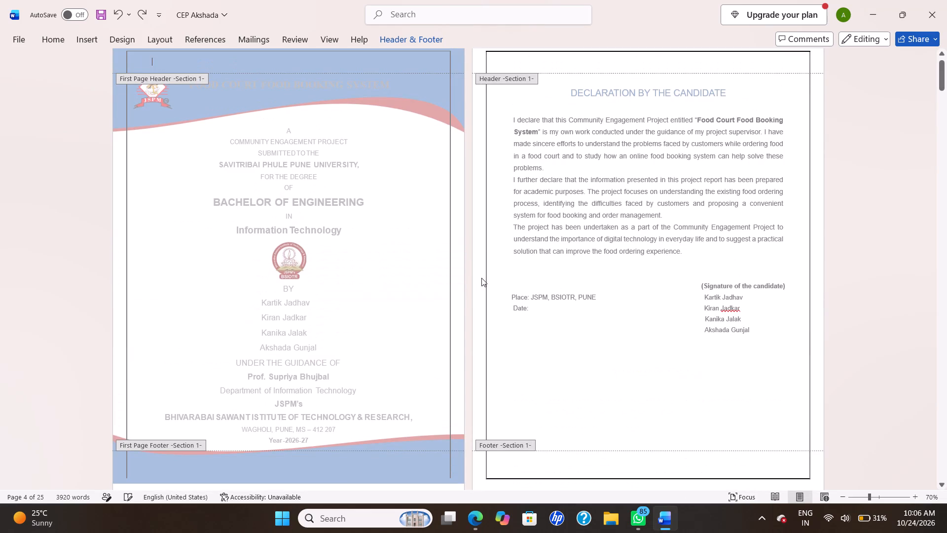
Check the page headers and layout from the cover page through to the project schedule table in Chapter 2.
click(535, 344)
scroll(535, 344, down, 4)
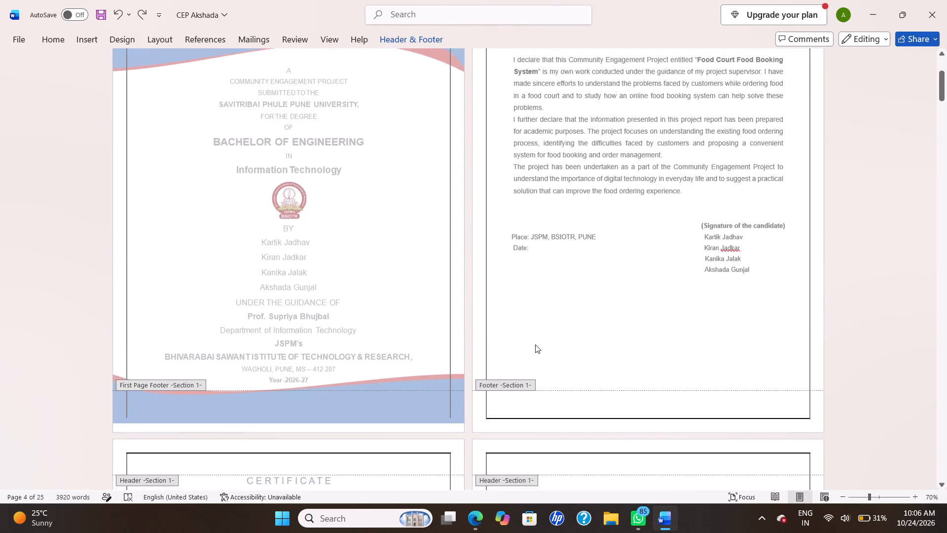
scroll(535, 344, down, 9)
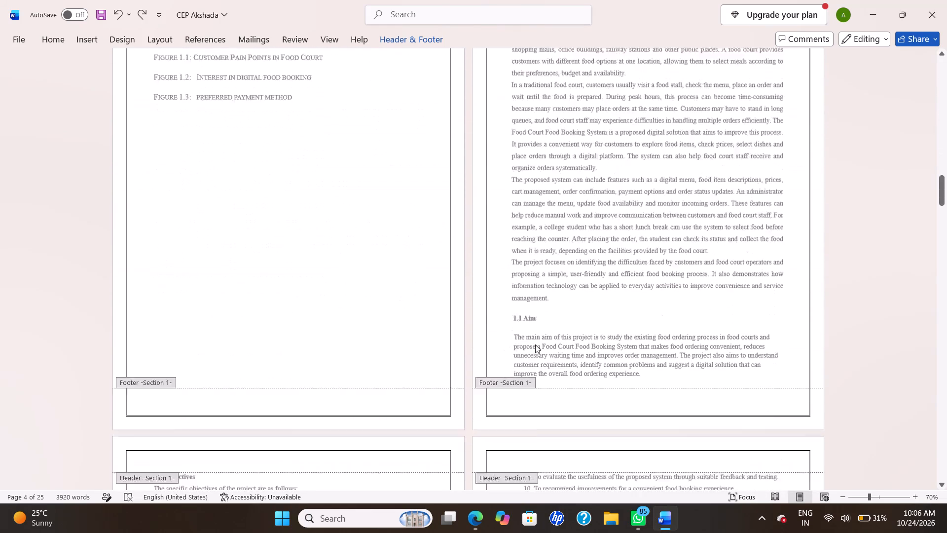
scroll(535, 344, down, 10)
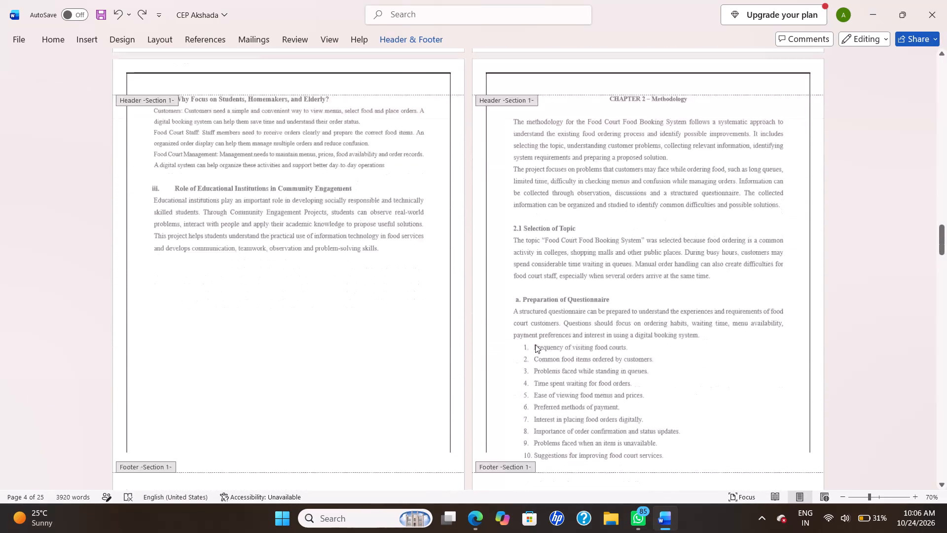
scroll(535, 344, down, 2)
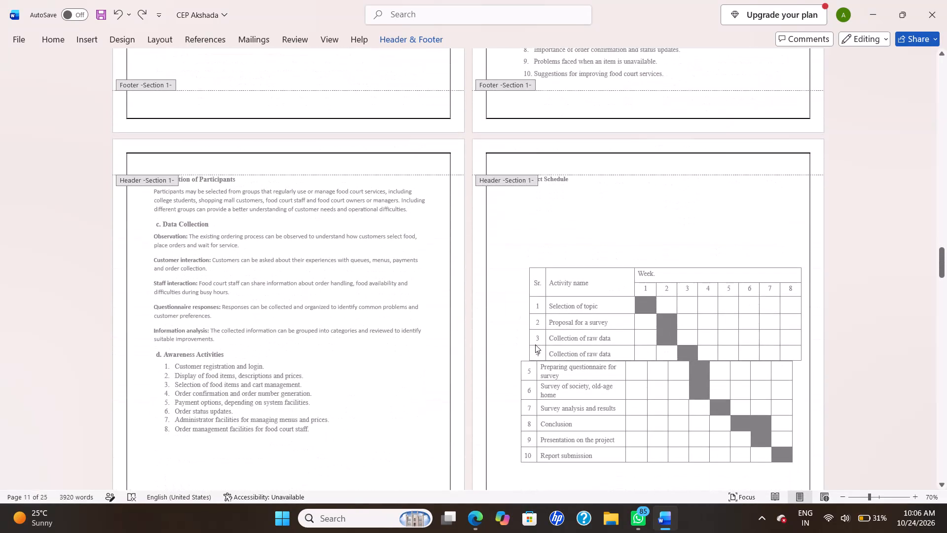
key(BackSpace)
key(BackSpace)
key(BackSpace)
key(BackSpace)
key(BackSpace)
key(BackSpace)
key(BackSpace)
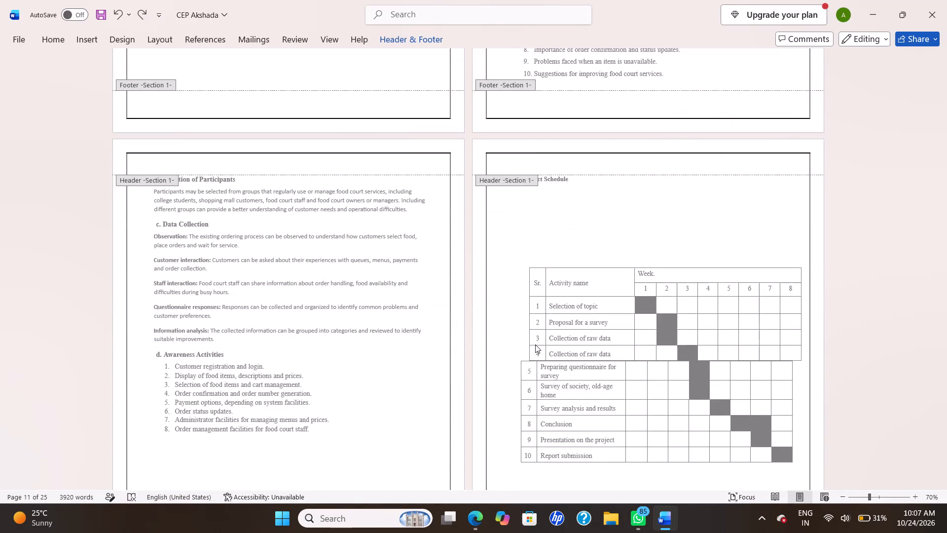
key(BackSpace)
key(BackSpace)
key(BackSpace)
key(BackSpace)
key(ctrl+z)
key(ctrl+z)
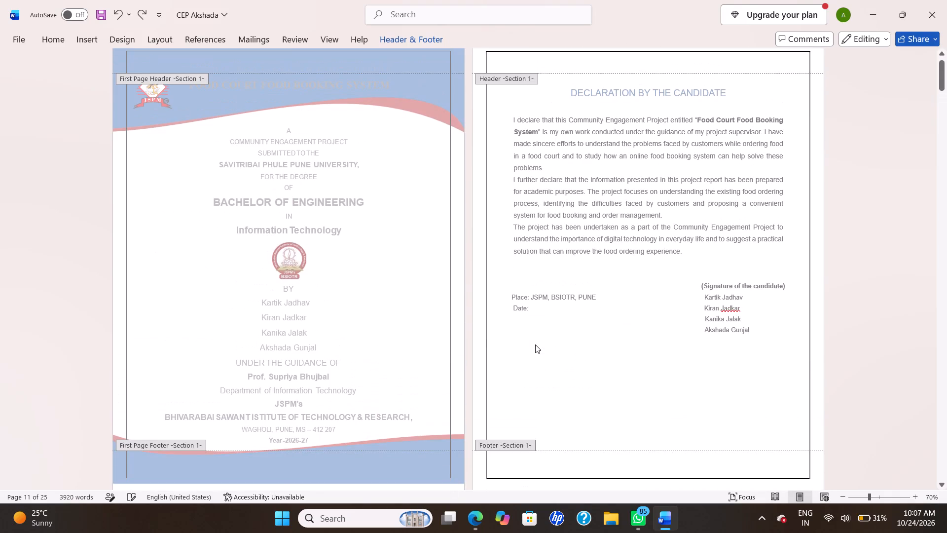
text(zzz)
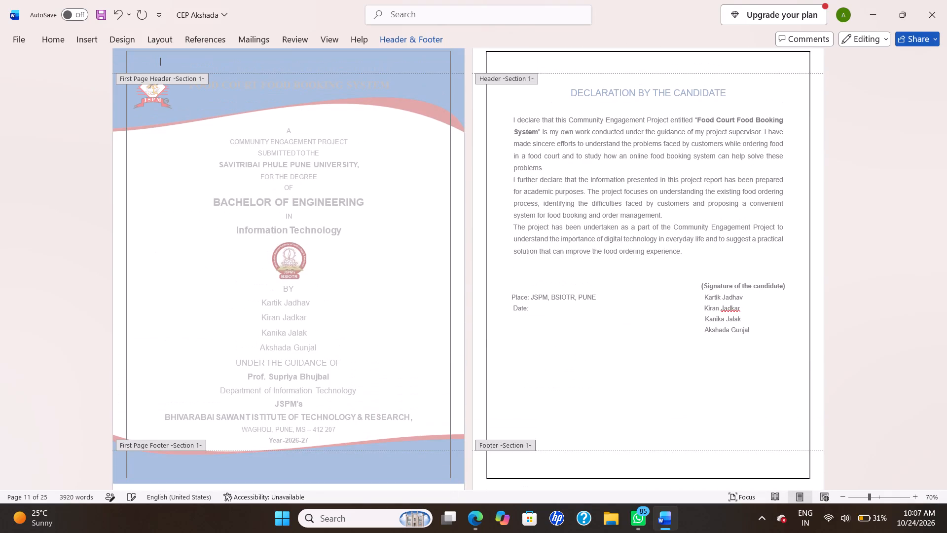
Leave header editing and return to the report's body text on the declaration page.
scroll(535, 344, down, 5)
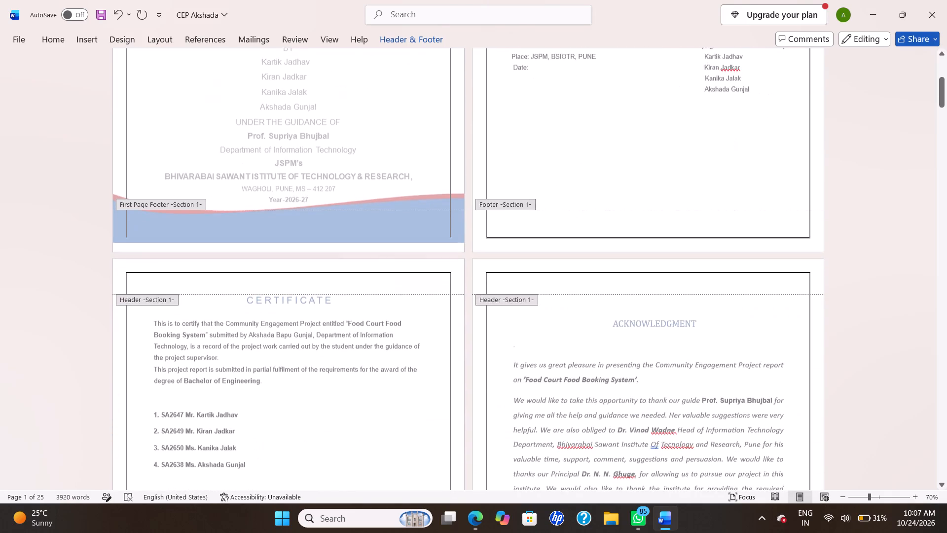
scroll(535, 344, down, 8)
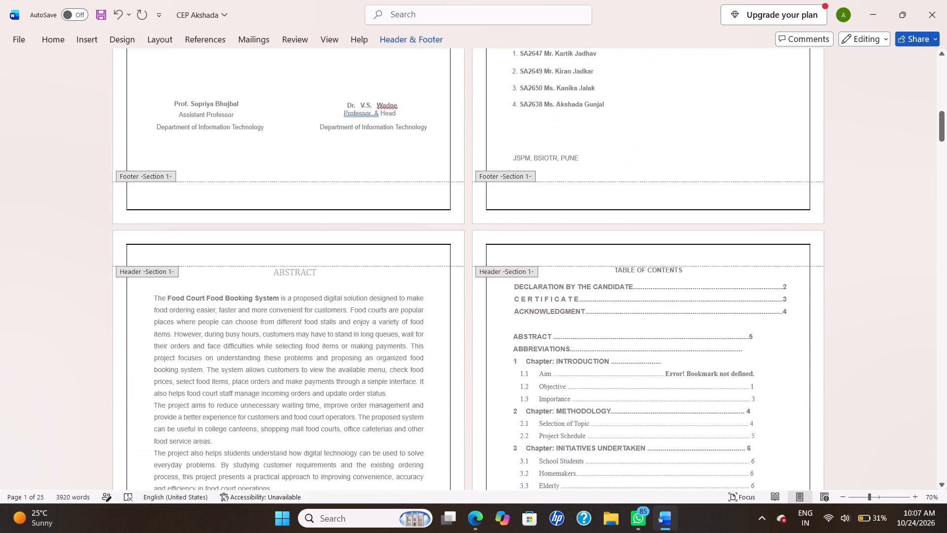
scroll(535, 344, down, 3)
click(437, 232)
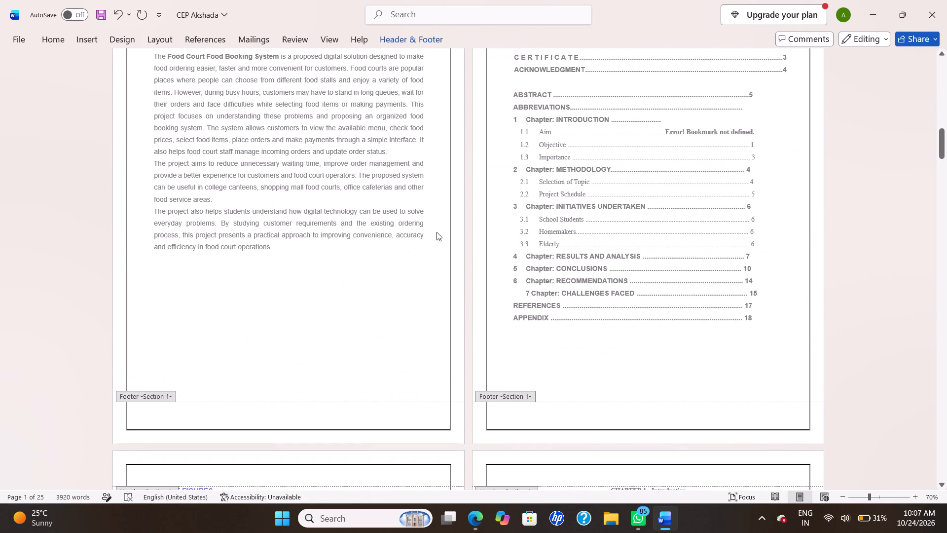
double_click(437, 232)
double_click(437, 232)
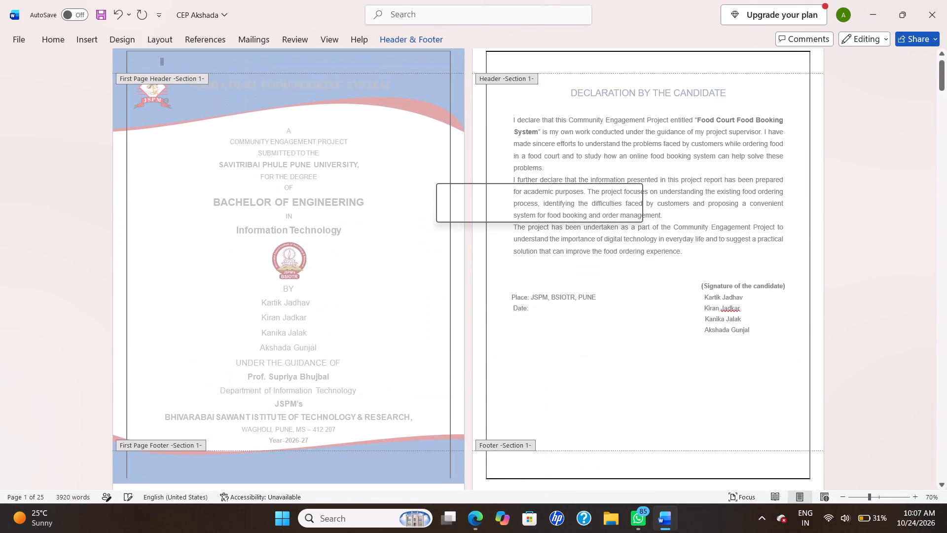
triple_click(612, 319)
scroll(612, 319, up, 7)
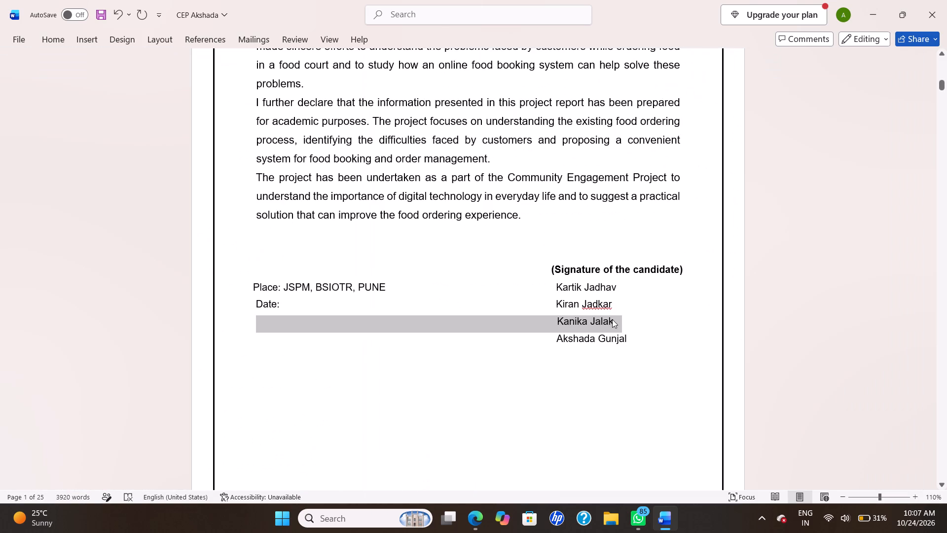
Review the page layout from the declaration and certificate through the contents page and schedule to the Chapter 4 charts.
click(646, 323)
scroll(646, 323, down, 7)
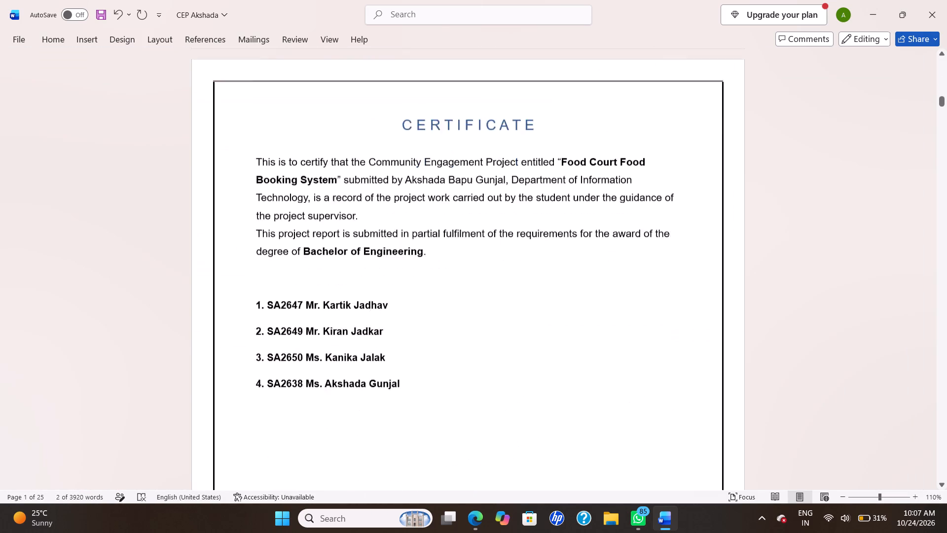
scroll(646, 323, down, 8)
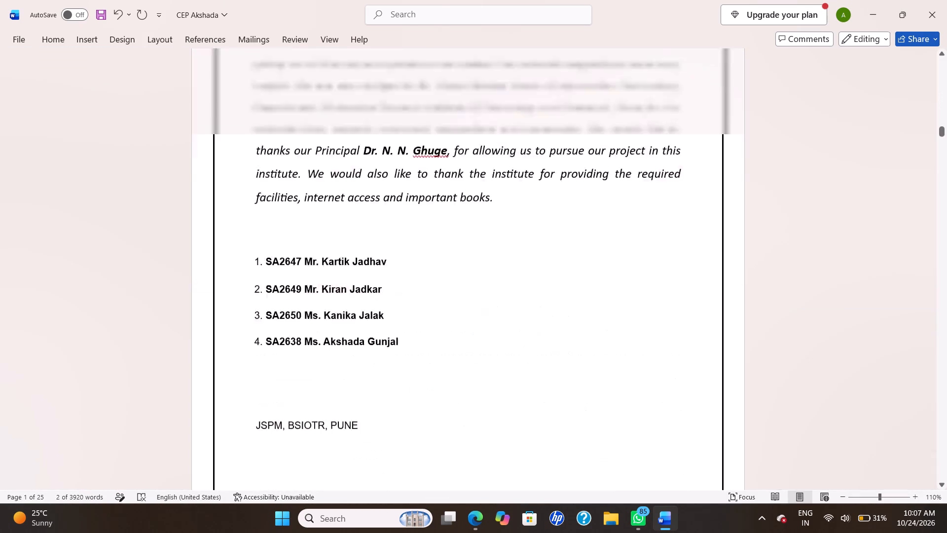
ctrl+scroll(646, 323, down, 4)
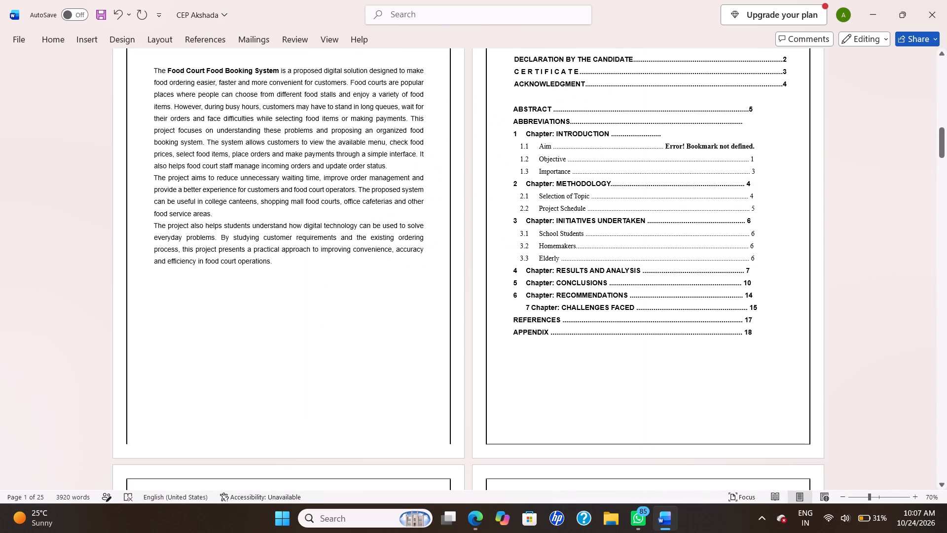
scroll(646, 323, down, 12)
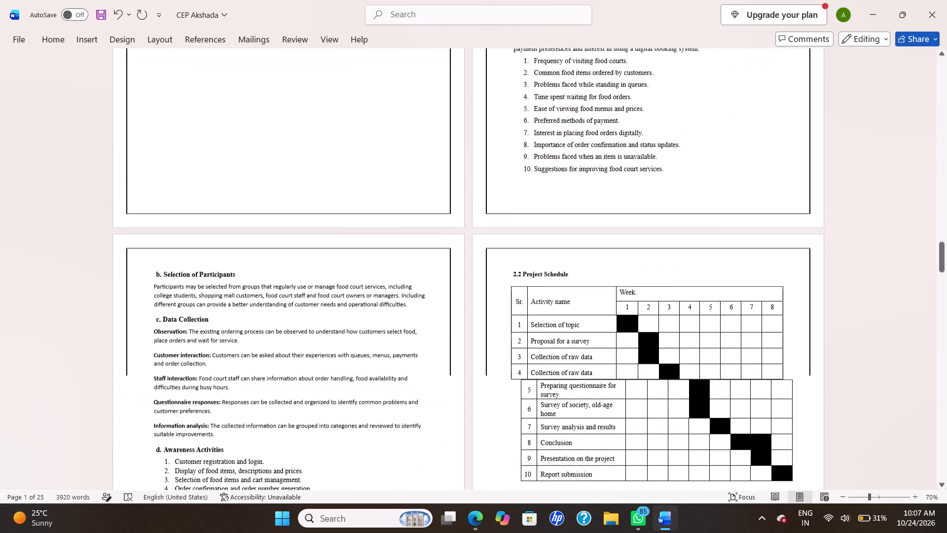
ctrl+scroll(556, 398, up, 7)
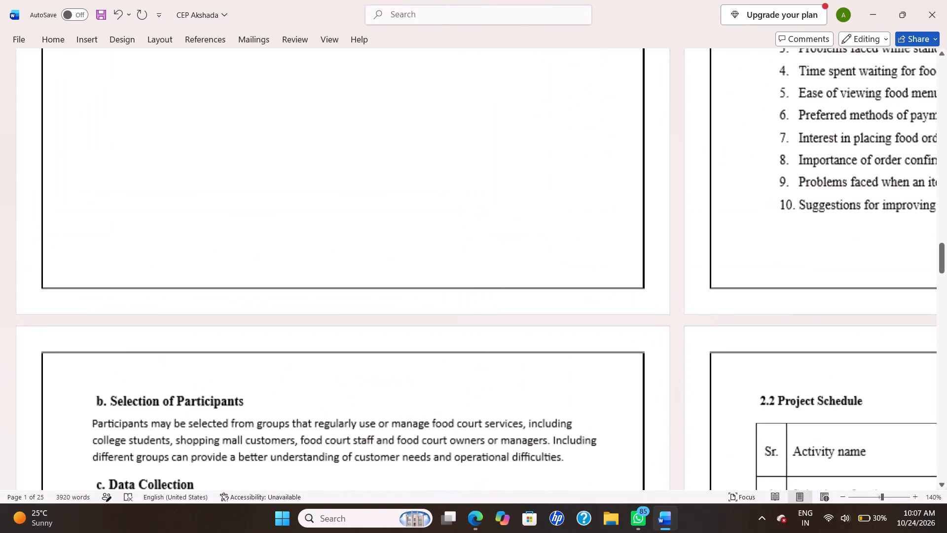
scroll(556, 398, down, 11)
scroll(556, 398, up, 1)
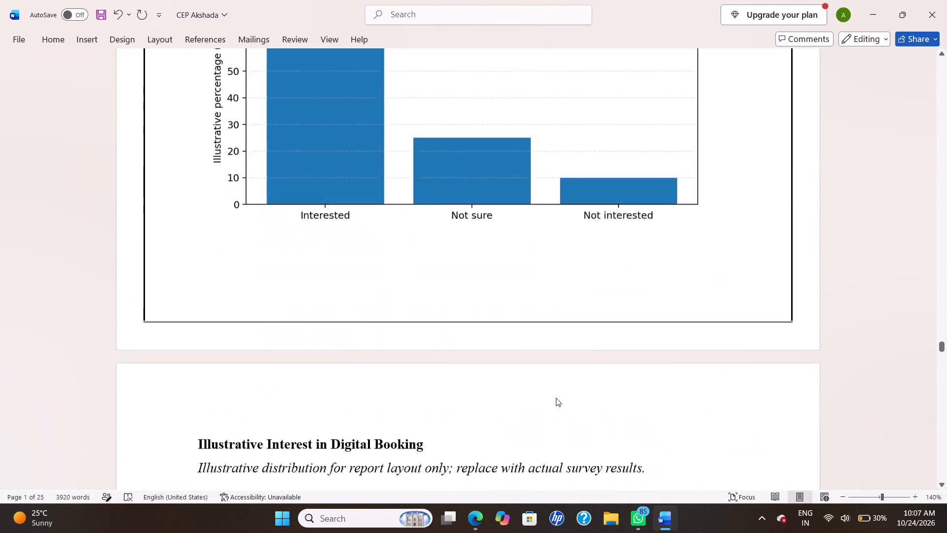
scroll(556, 398, up, 3)
ctrl+scroll(556, 398, down, 1)
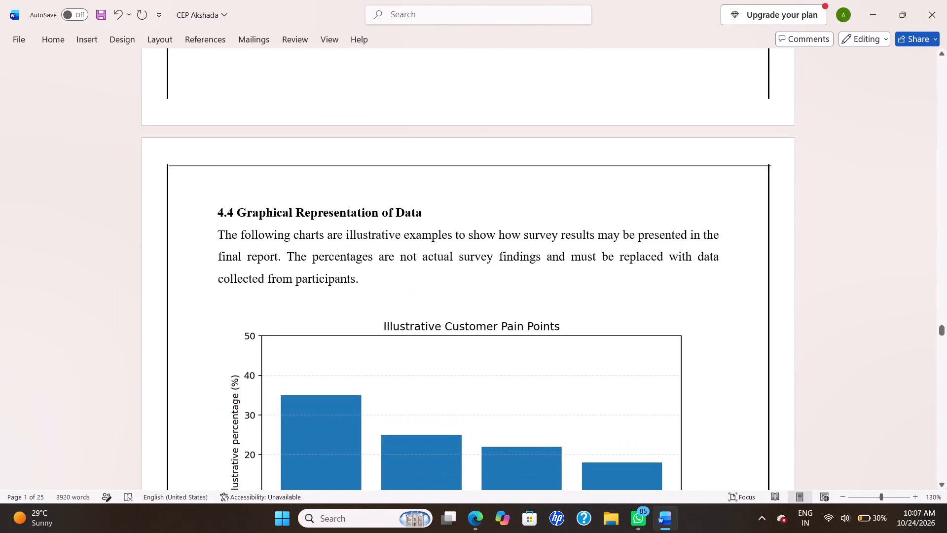
Move the upper part of the 2.2 Project Schedule table, rows 1 to 4, slightly down so it meets row 5.
scroll(556, 398, up, 11)
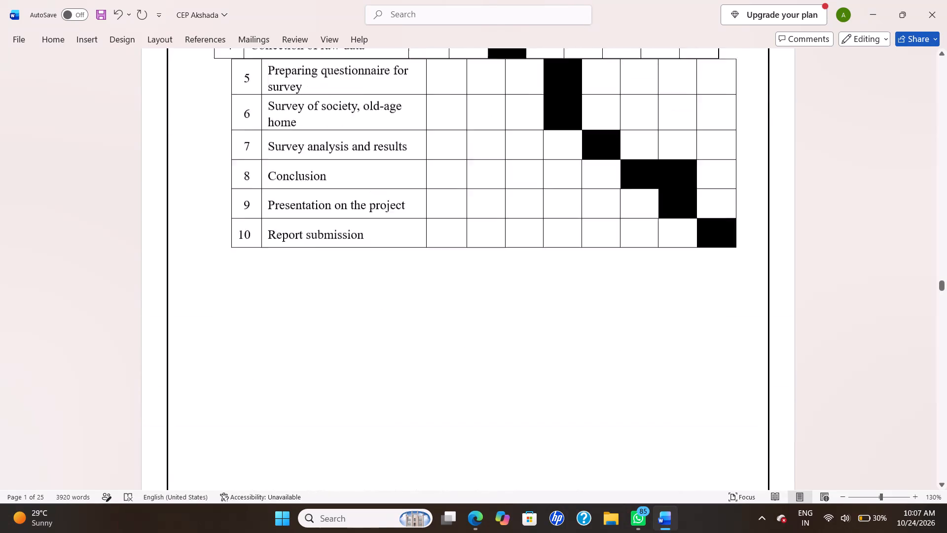
scroll(556, 398, up, 2)
ctrl+scroll(556, 398, down, 3)
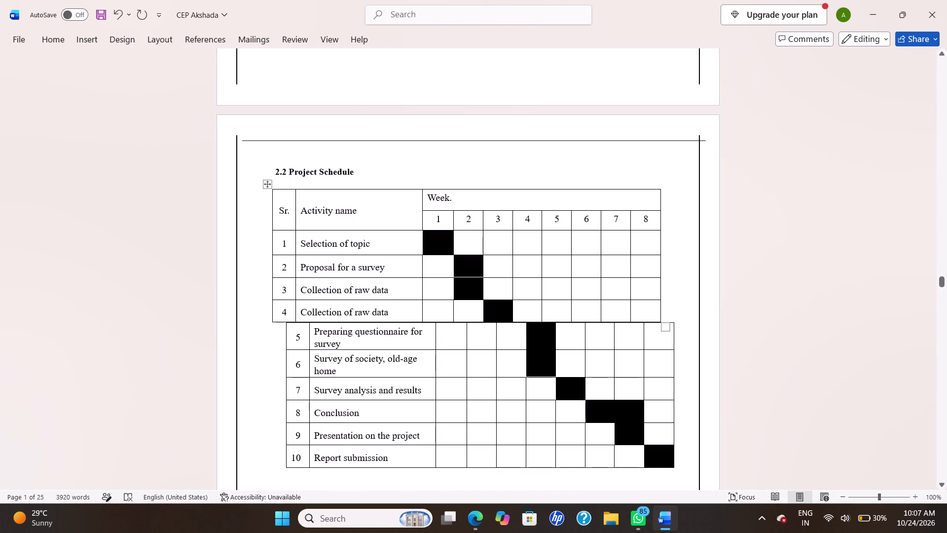
click(287, 302)
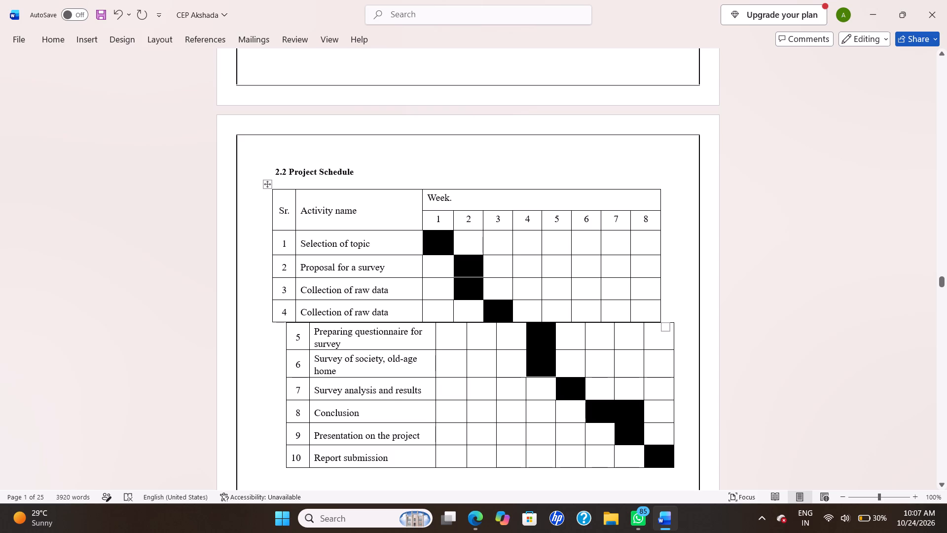
drag(267, 182, 283, 182)
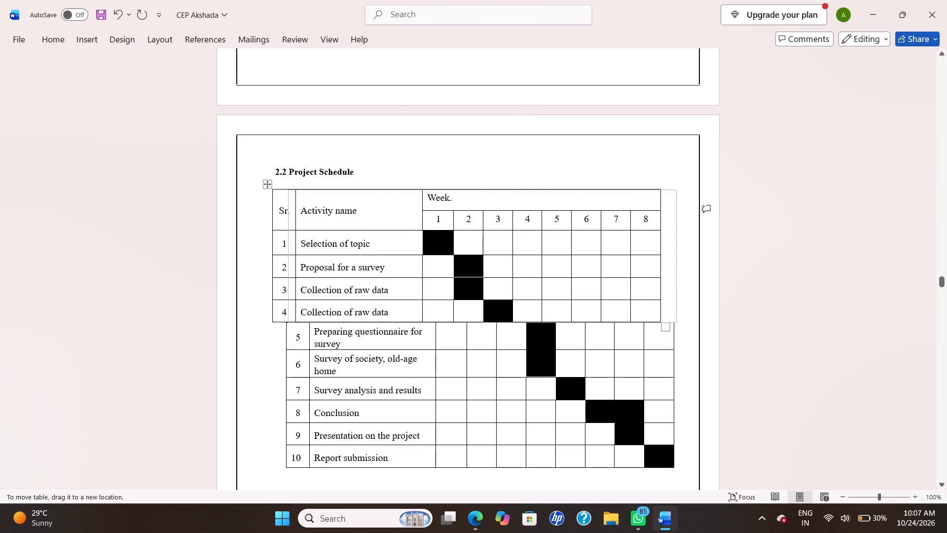
drag(283, 182, 280, 180)
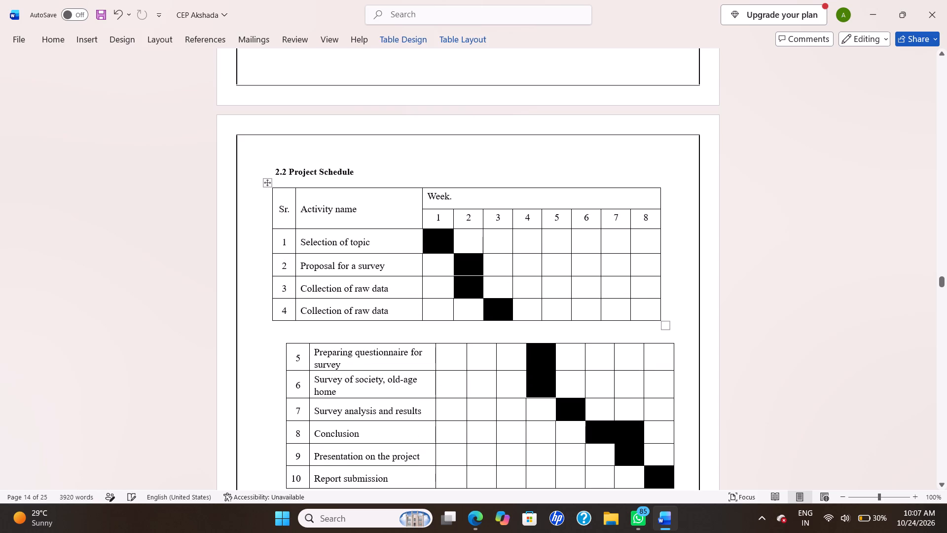
drag(268, 184, 308, 228)
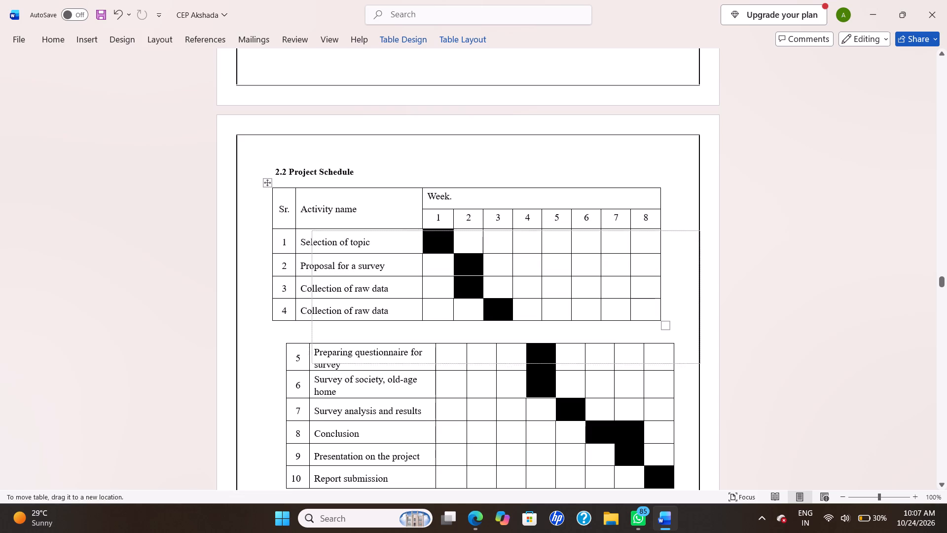
drag(308, 228, 283, 206)
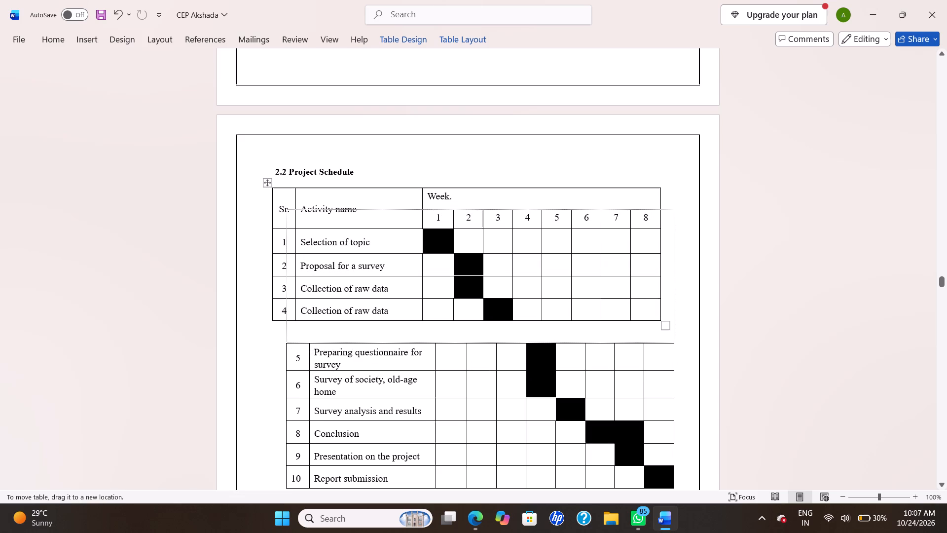
drag(283, 206, 282, 206)
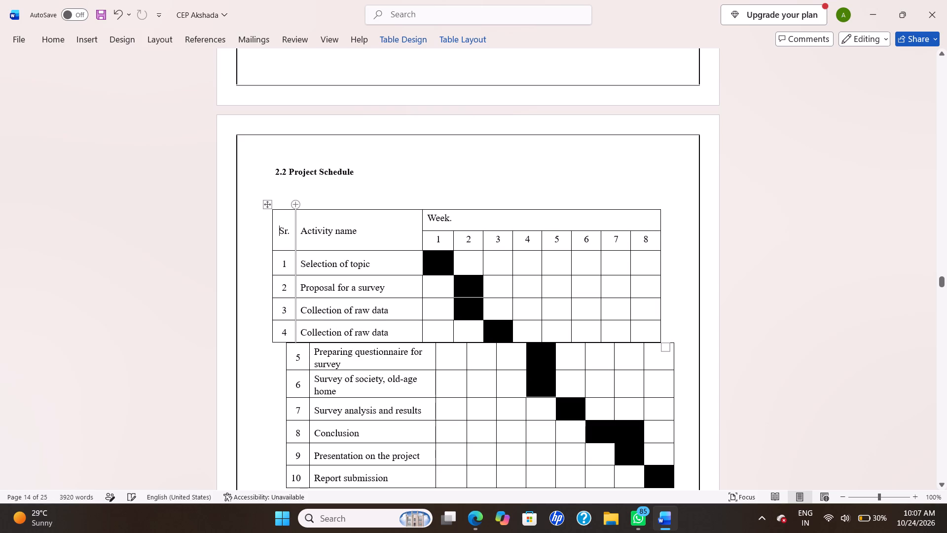
drag(270, 207, 285, 207)
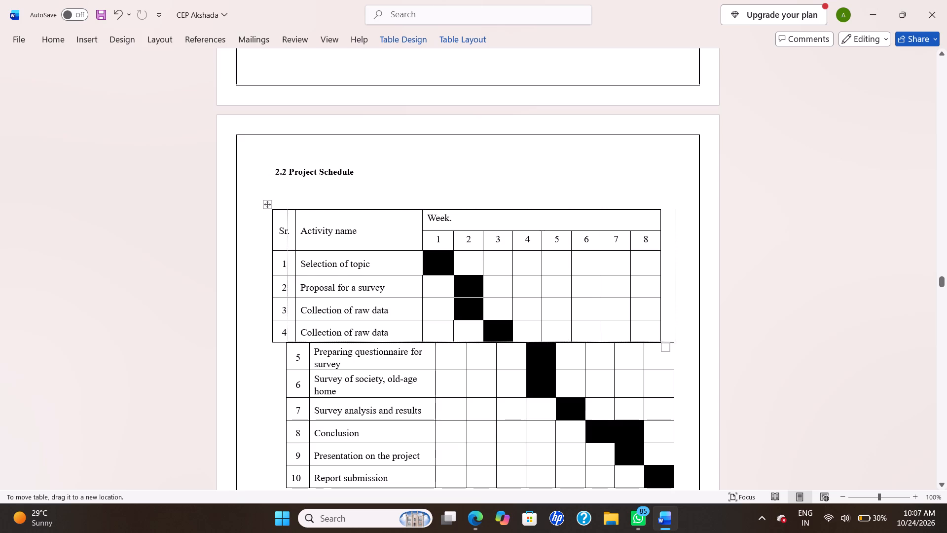
drag(285, 207, 284, 206)
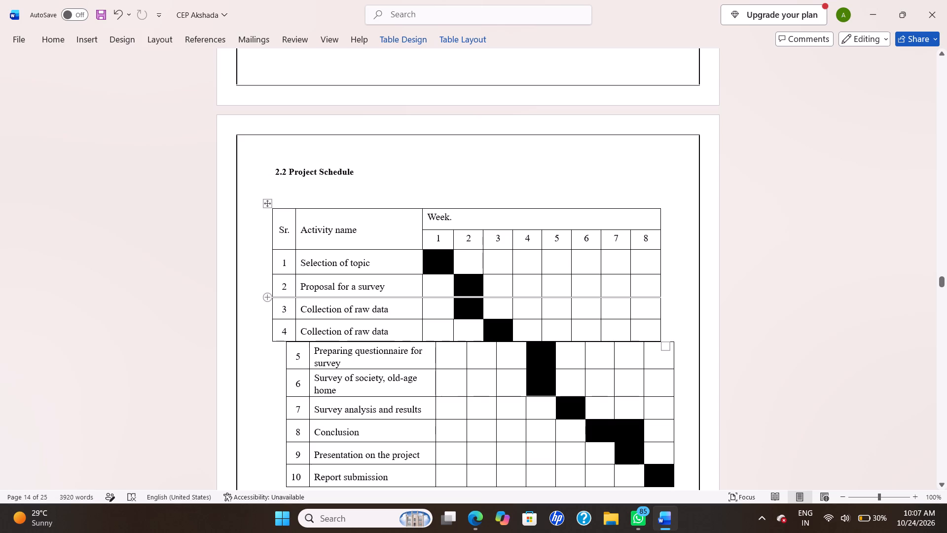
Move the lower part of the schedule table, rows 5 to 10, so its columns line up with rows 1 to 4.
click(259, 294)
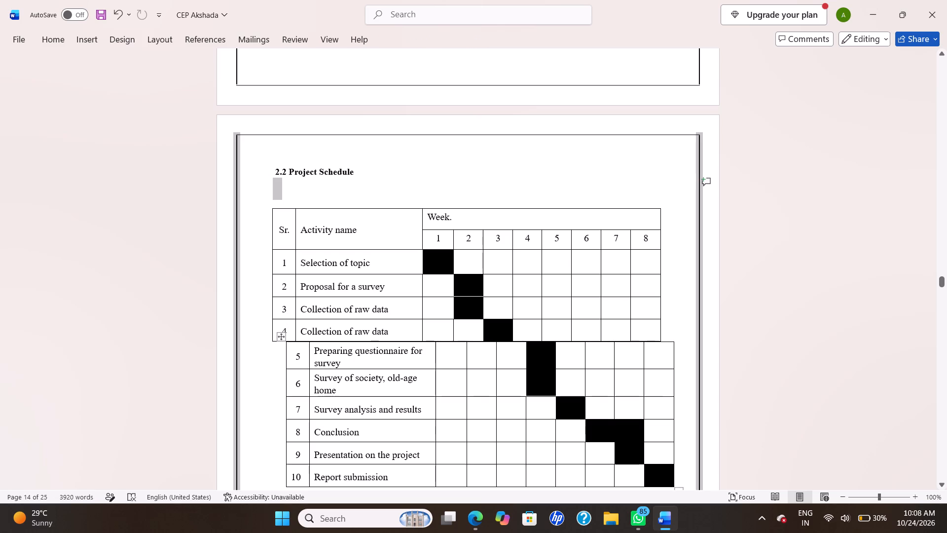
drag(282, 337, 267, 347)
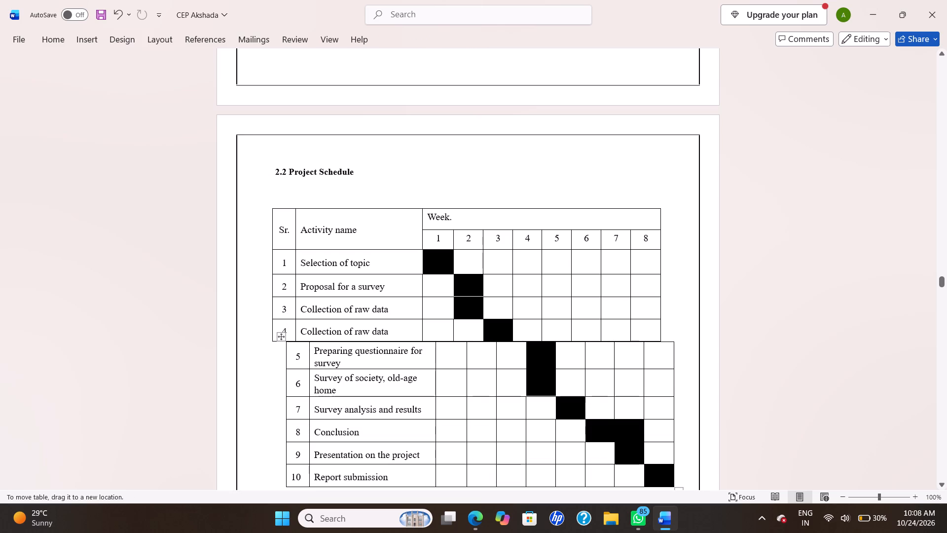
drag(267, 347, 267, 350)
drag(280, 336, 270, 353)
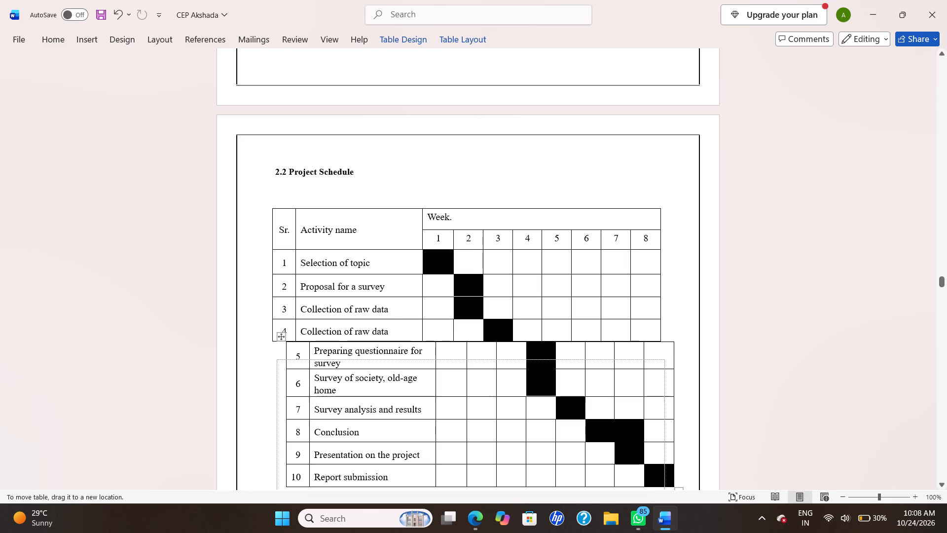
drag(270, 353, 265, 335)
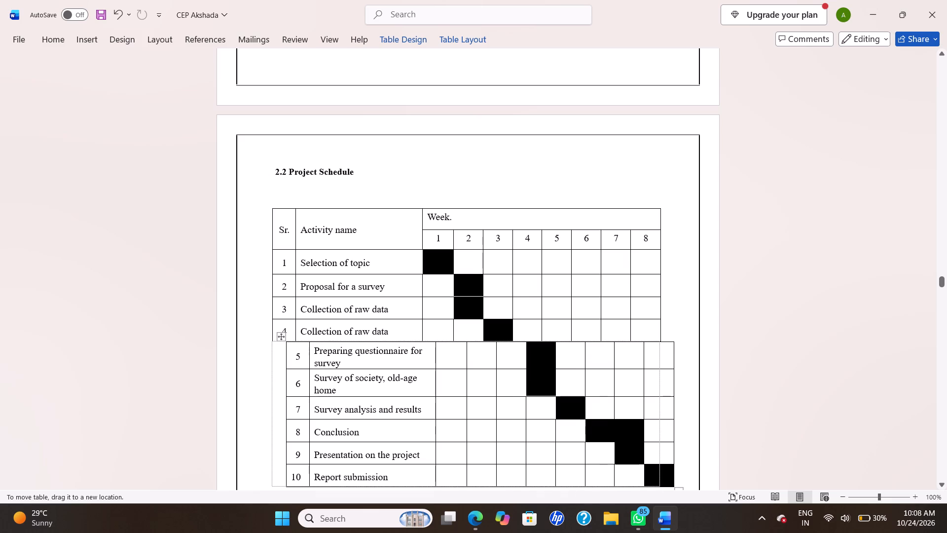
drag(265, 335, 265, 336)
click(255, 368)
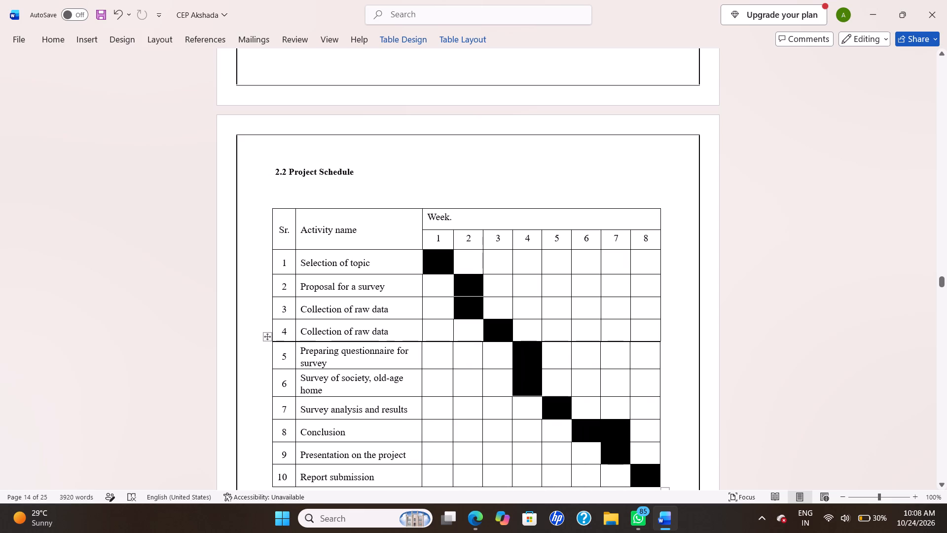
click(407, 168)
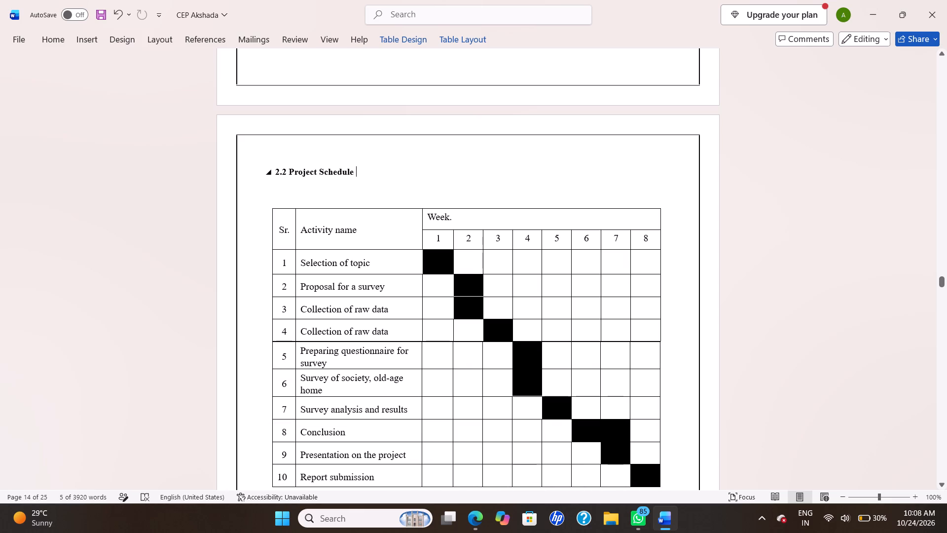
Check the aligned schedule table and the surrounding pages, from the Chapter 4 charts back to the cover page.
scroll(407, 168, down, 2)
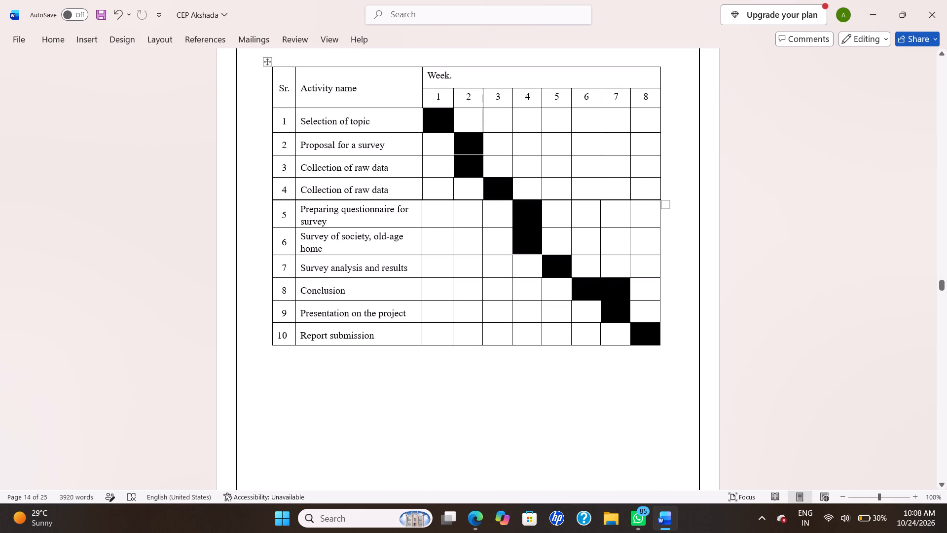
scroll(407, 168, down, 1)
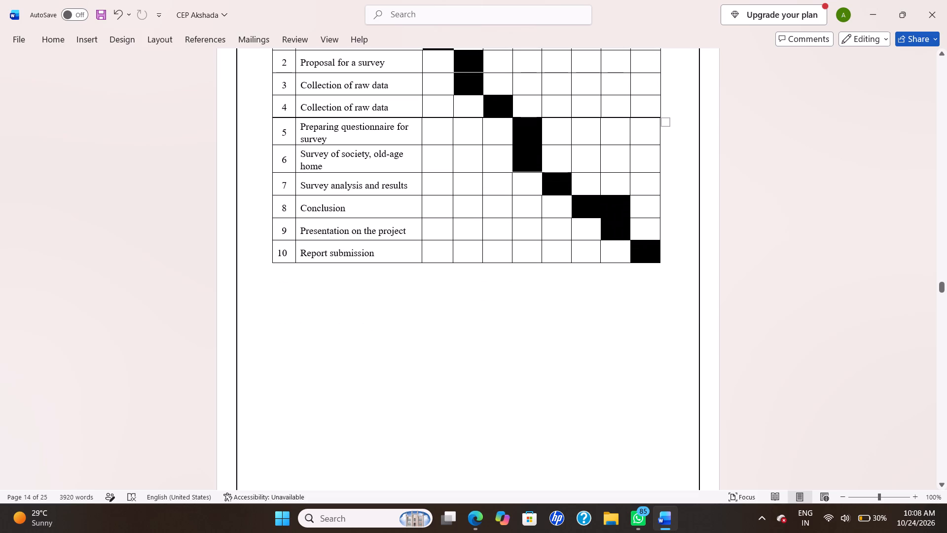
click(407, 168)
scroll(407, 168, up, 10)
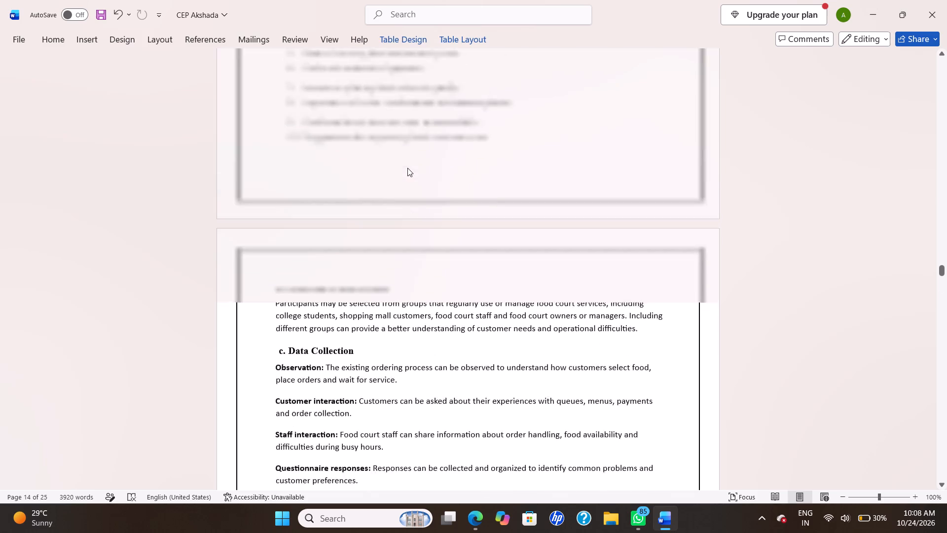
scroll(407, 168, up, 5)
scroll(407, 168, down, 20)
scroll(407, 168, down, 2)
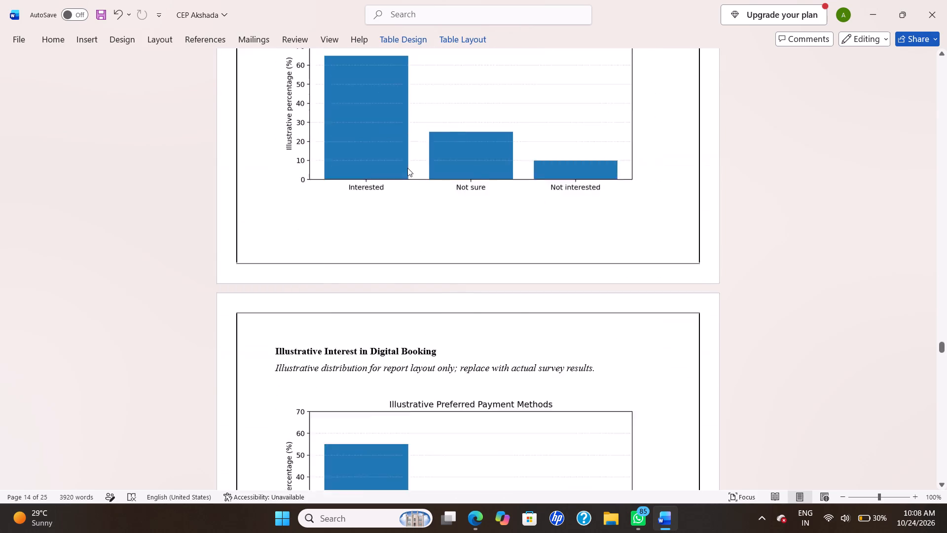
scroll(407, 168, up, 15)
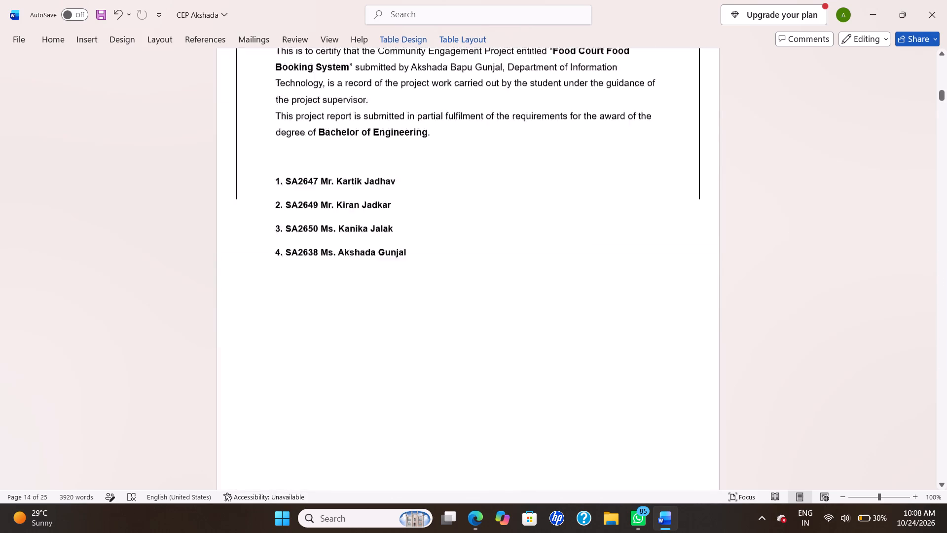
scroll(407, 168, up, 20)
scroll(407, 168, up, 20)
scroll(407, 168, up, 20)
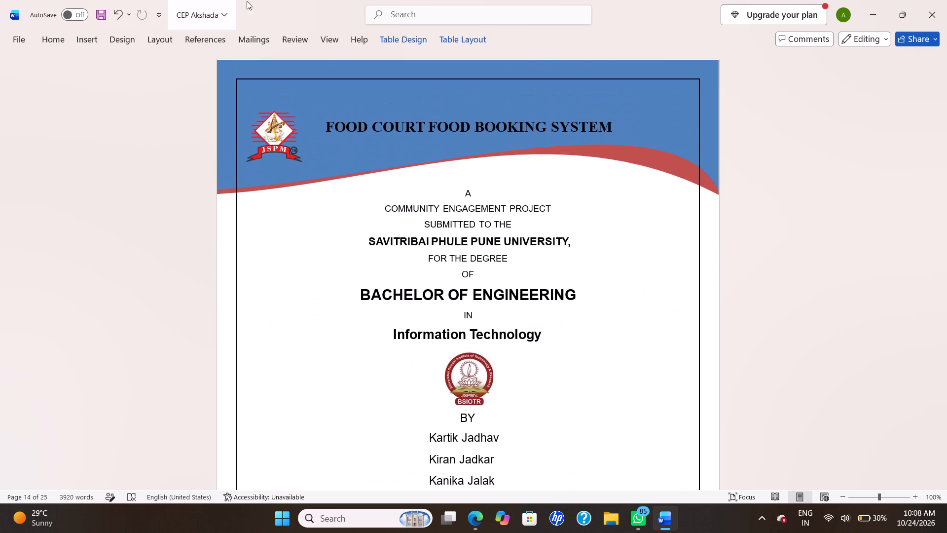
Insert page numbers at the bottom of the pages in the centred Plain Number 2 style.
click(87, 45)
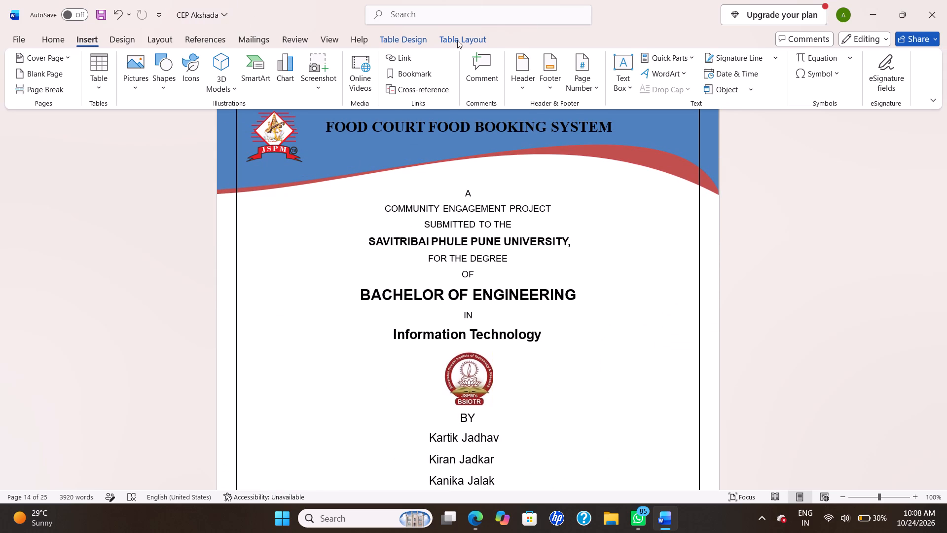
click(570, 74)
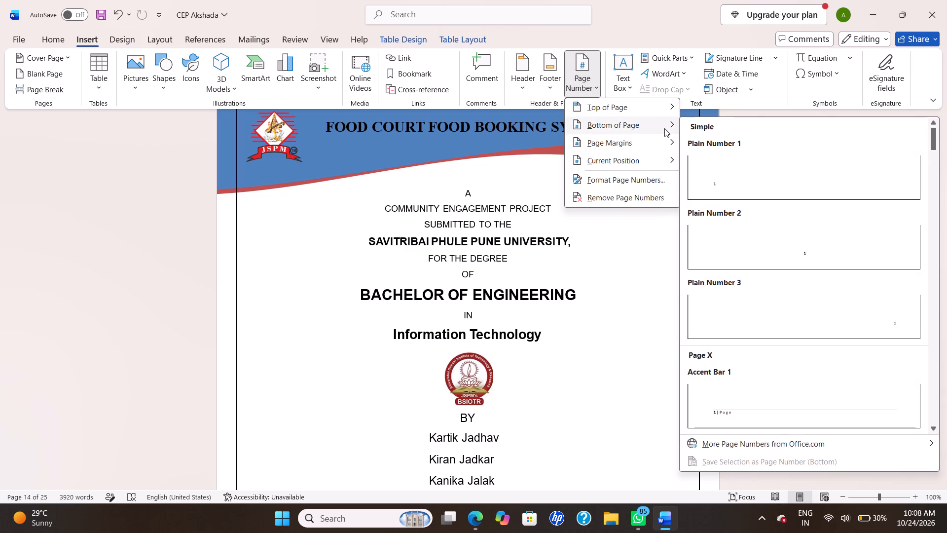
click(664, 128)
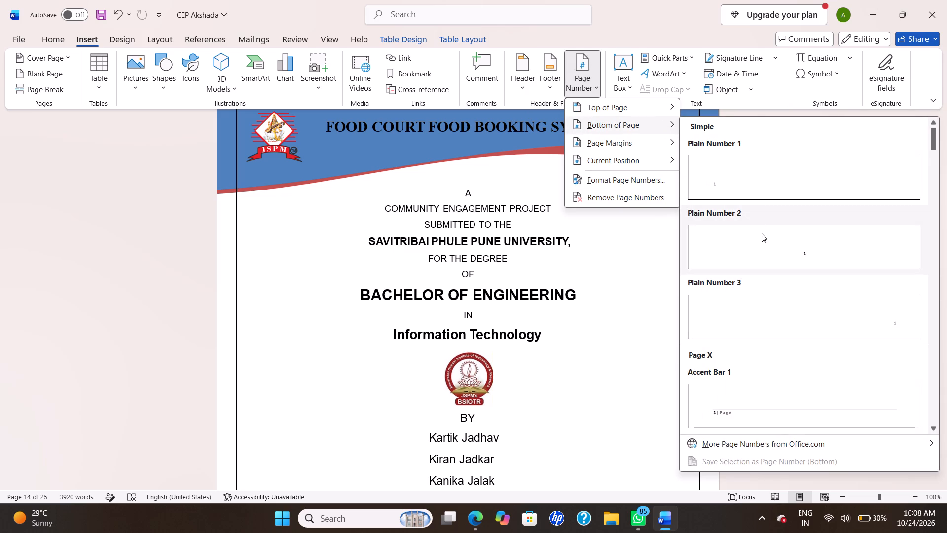
click(766, 241)
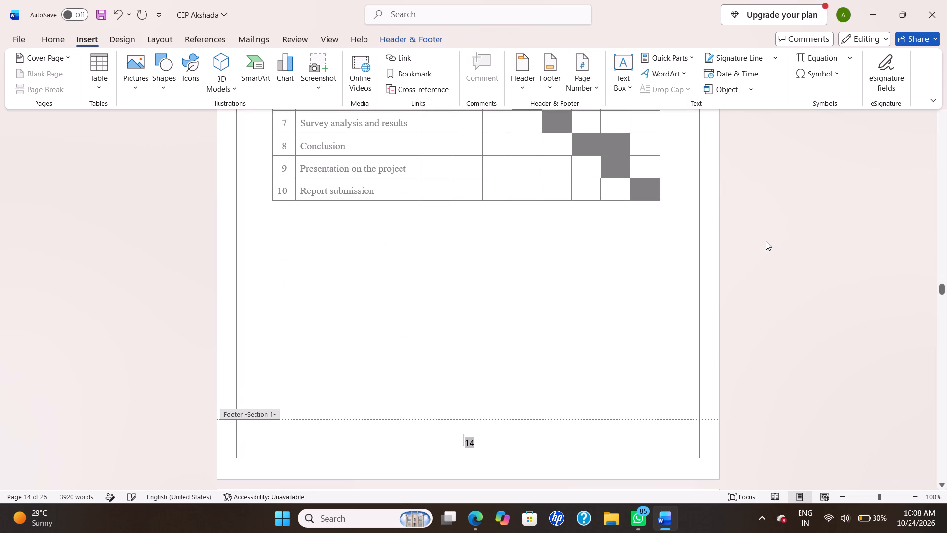
click(663, 277)
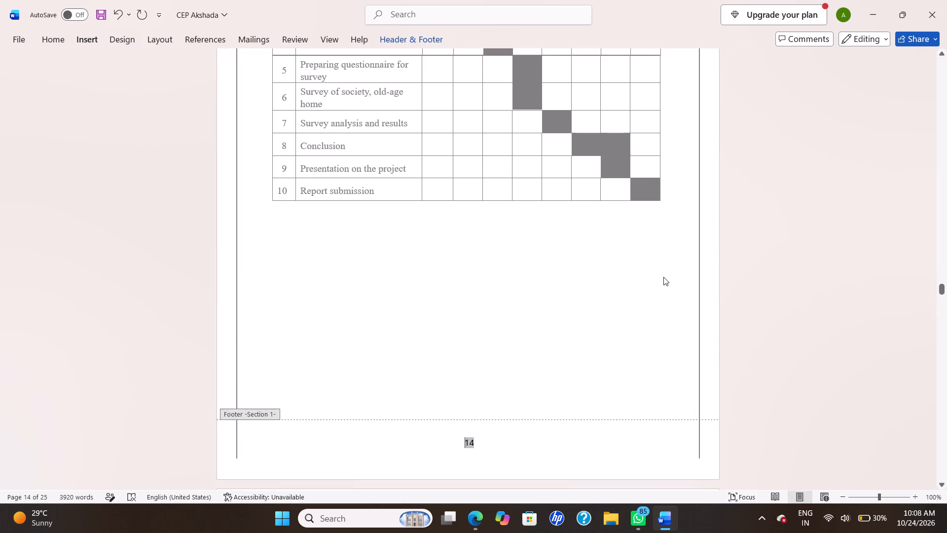
Check the footers and page numbering from Chapter 5 through the Section 2 pages to the survey photographs.
scroll(663, 277, down, 5)
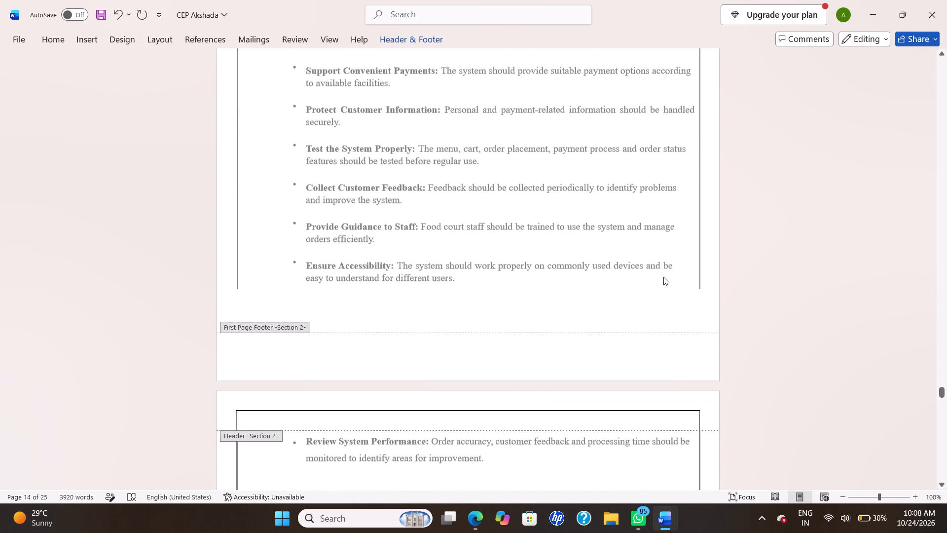
ctrl+scroll(663, 277, down, 5)
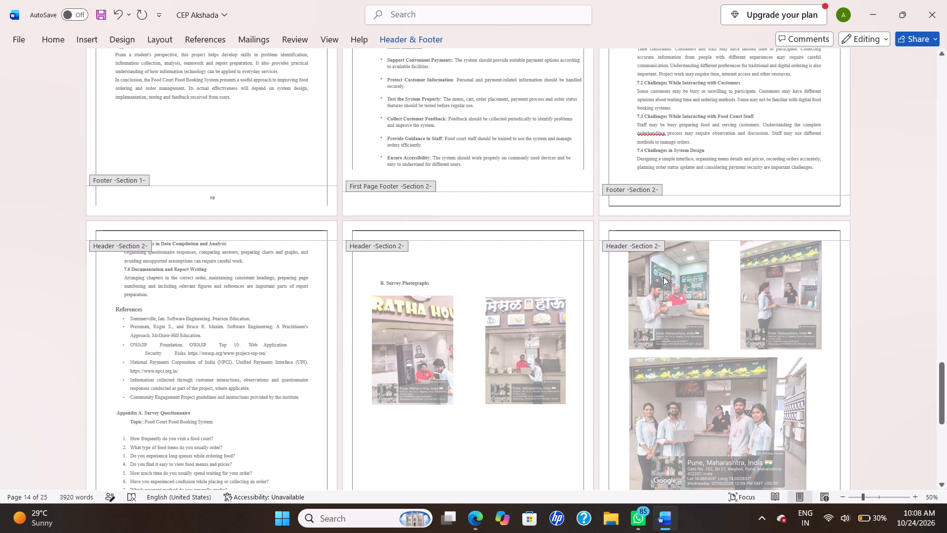
scroll(663, 277, up, 6)
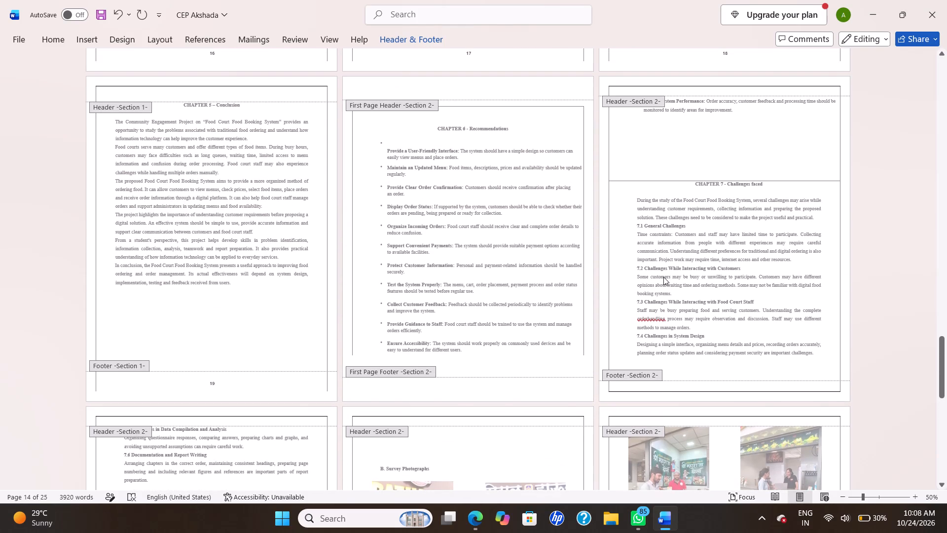
scroll(663, 277, up, 2)
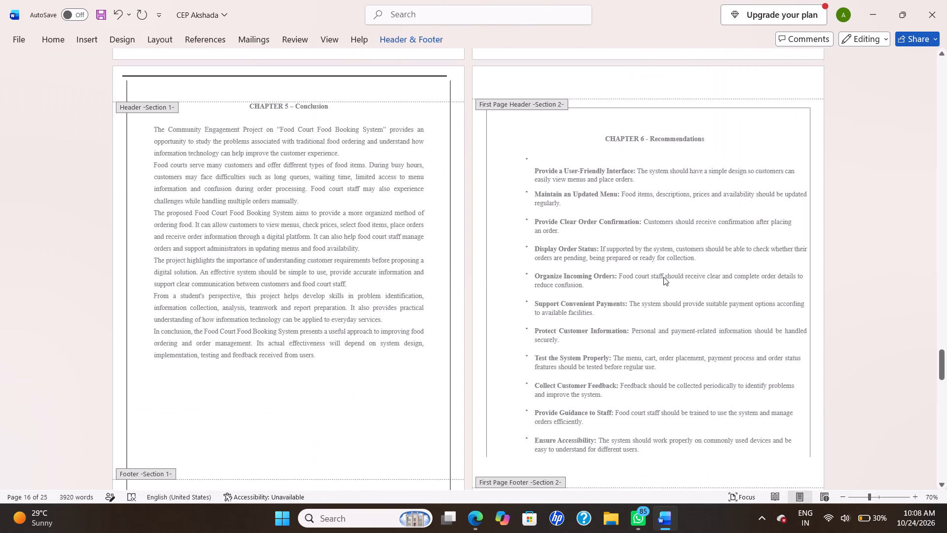
scroll(663, 277, down, 2)
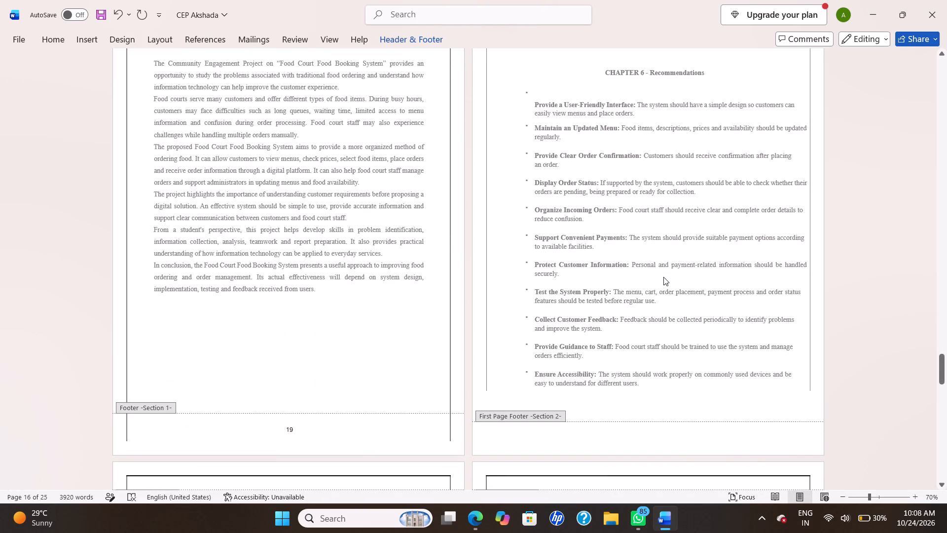
scroll(663, 277, down, 4)
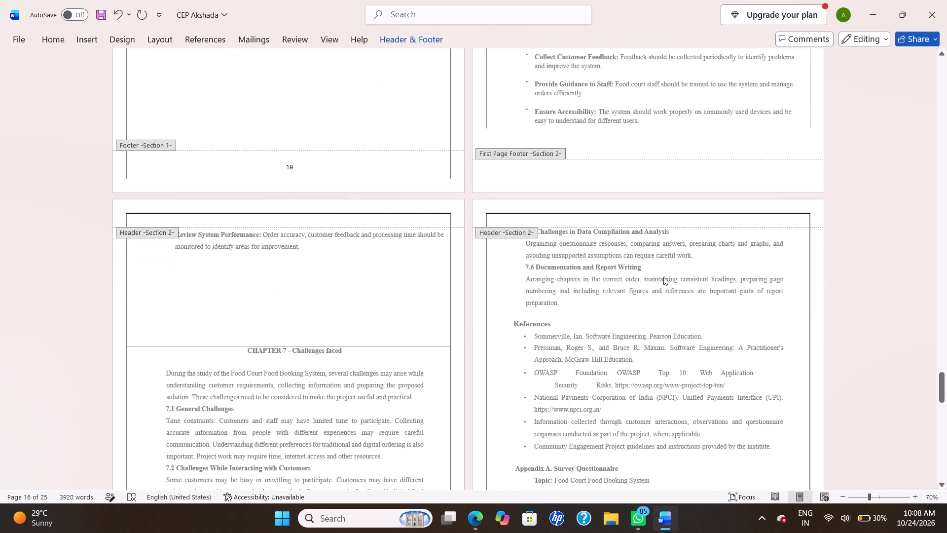
scroll(663, 277, down, 3)
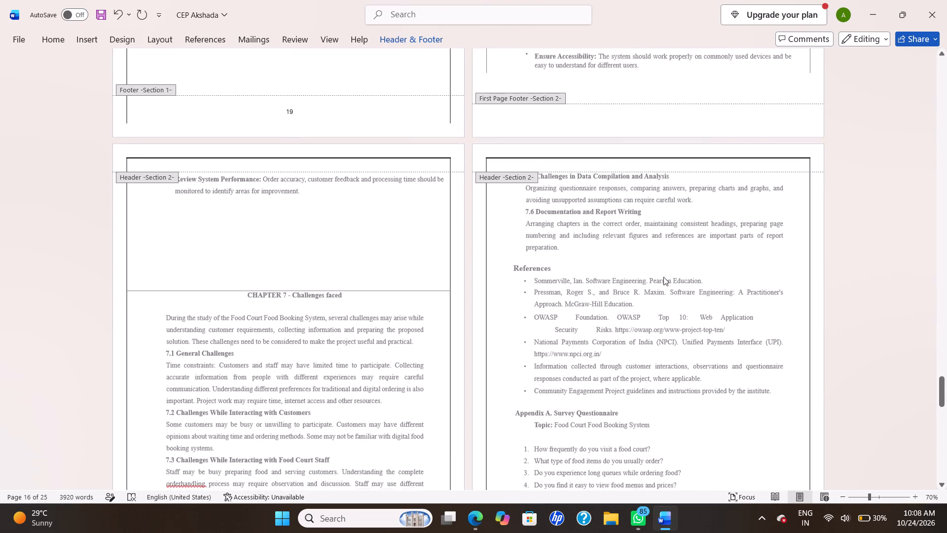
scroll(663, 277, down, 3)
scroll(663, 277, right, 1)
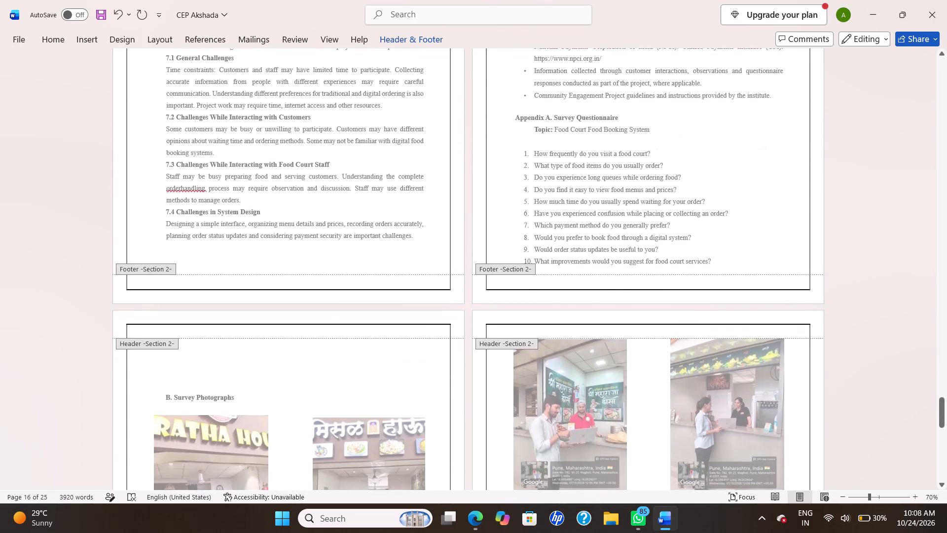
scroll(663, 277, right, 2)
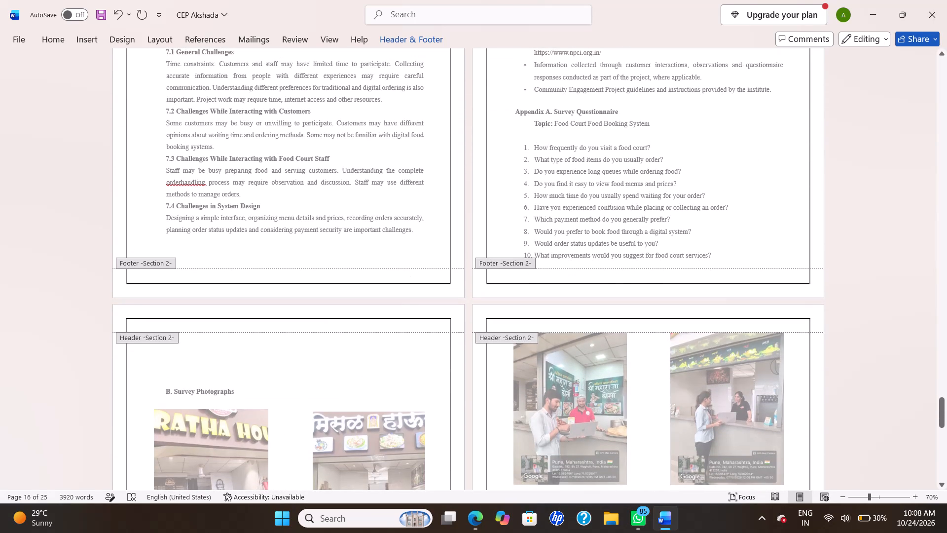
scroll(663, 277, right, 1)
scroll(663, 277, up, 1)
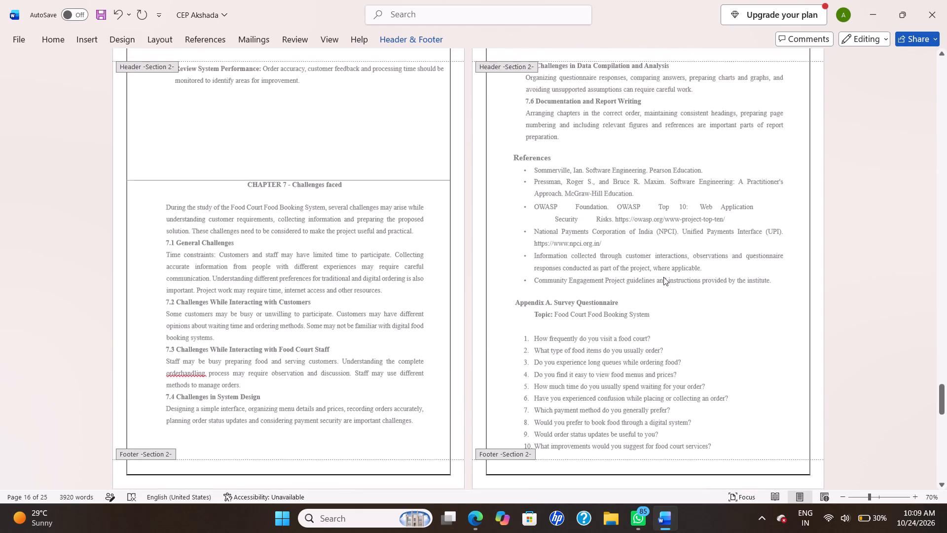
scroll(663, 277, up, 2)
ctrl+scroll(267, 402, up, 5)
scroll(267, 402, down, 9)
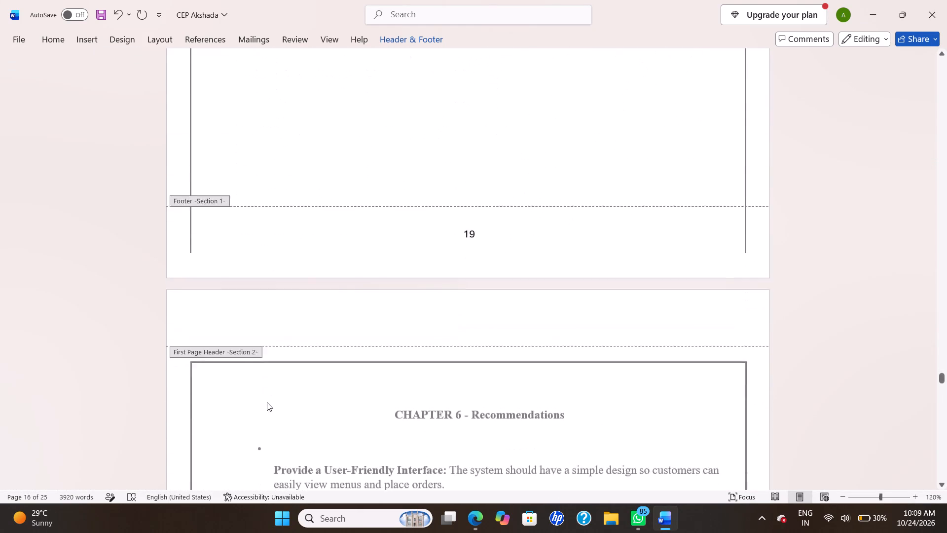
scroll(267, 402, down, 3)
scroll(267, 402, up, 2)
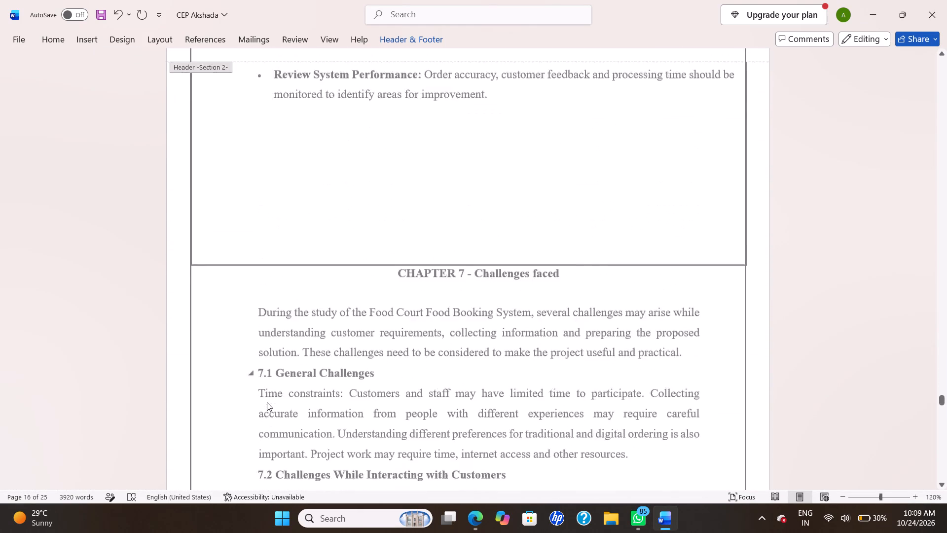
scroll(267, 402, up, 3)
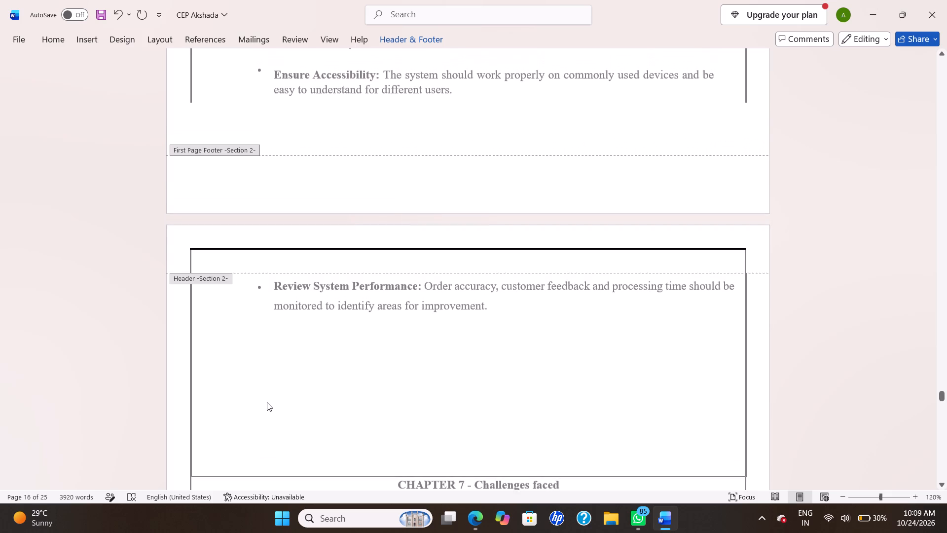
scroll(267, 402, up, 2)
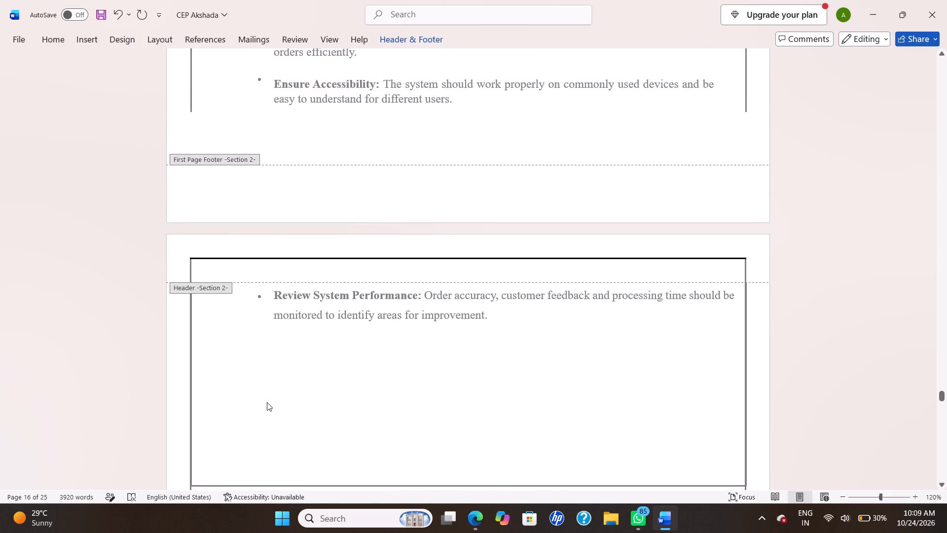
scroll(267, 402, up, 4)
Undo the page number insertion and leave footer editing, returning to the report's body.
click(267, 402)
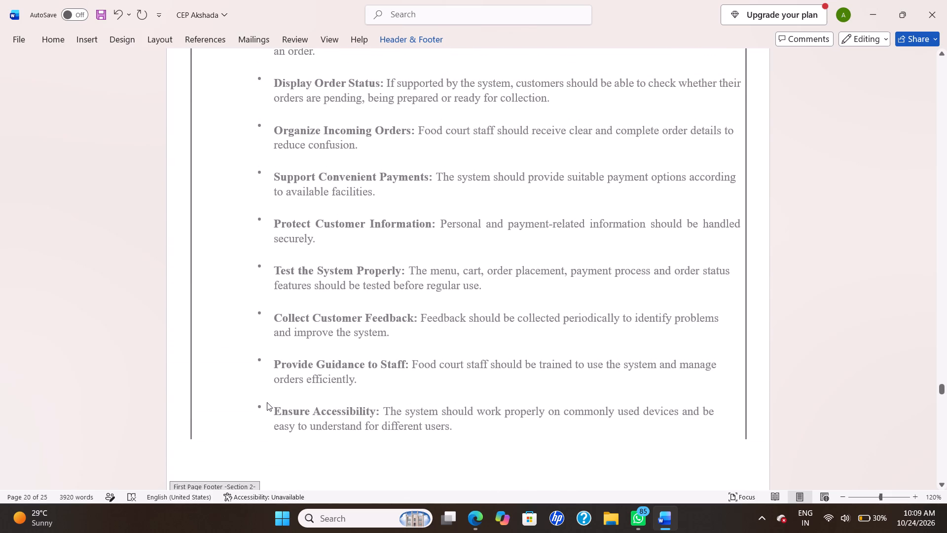
key(ctrl+z)
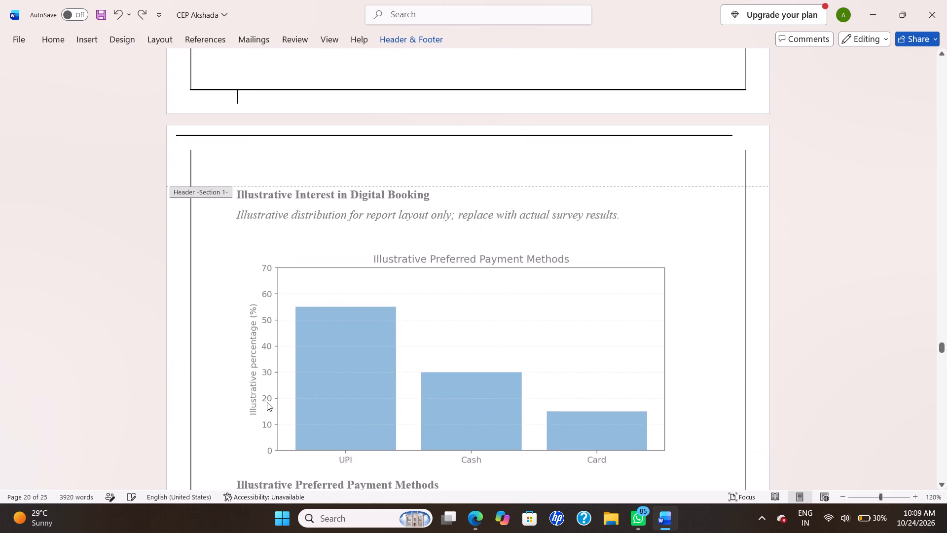
scroll(267, 402, up, 2)
ctrl+scroll(267, 402, down, 3)
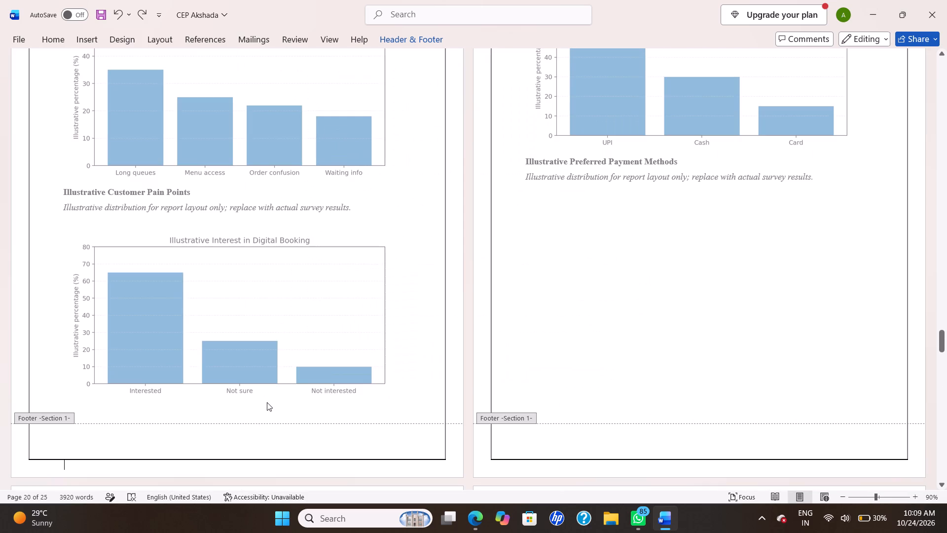
click(375, 266)
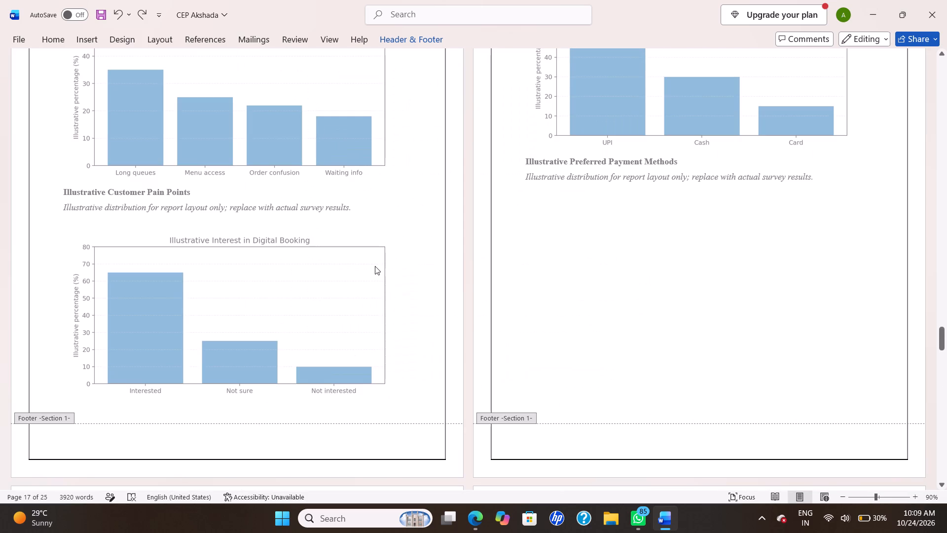
double_click(375, 266)
Review the pages from Chapter 4 back to the cover, and the front matter through the contents and list of figures.
scroll(375, 266, up, 10)
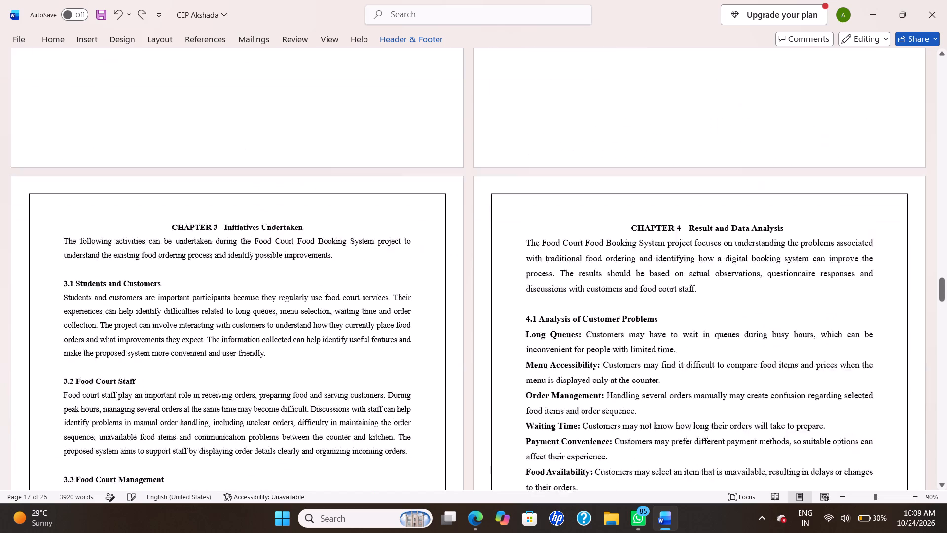
scroll(375, 266, up, 13)
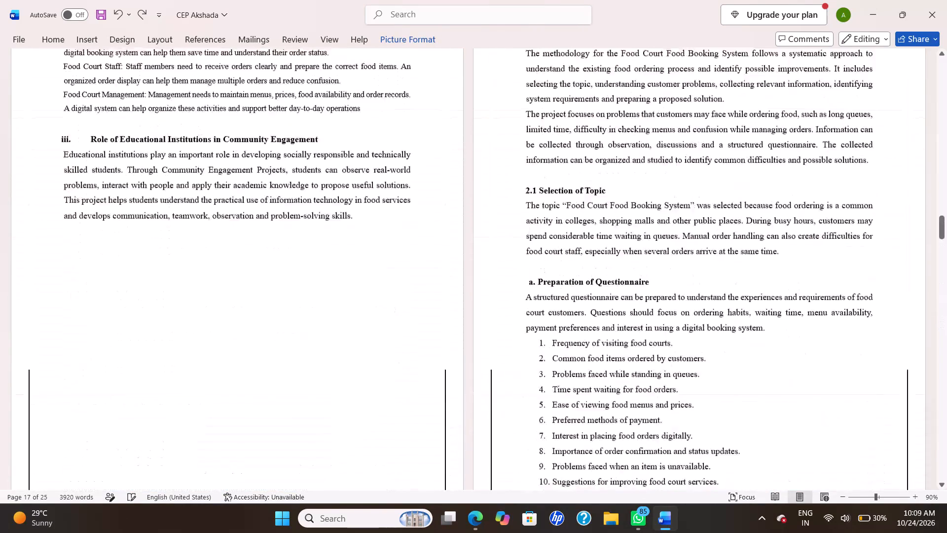
scroll(375, 266, up, 20)
scroll(375, 266, up, 20)
scroll(375, 266, up, 20)
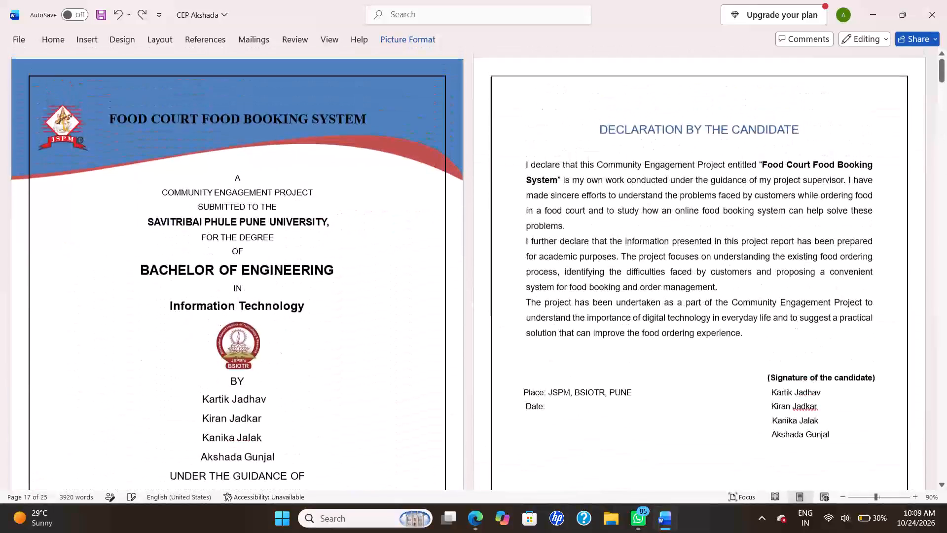
scroll(375, 266, up, 2)
scroll(375, 266, down, 1)
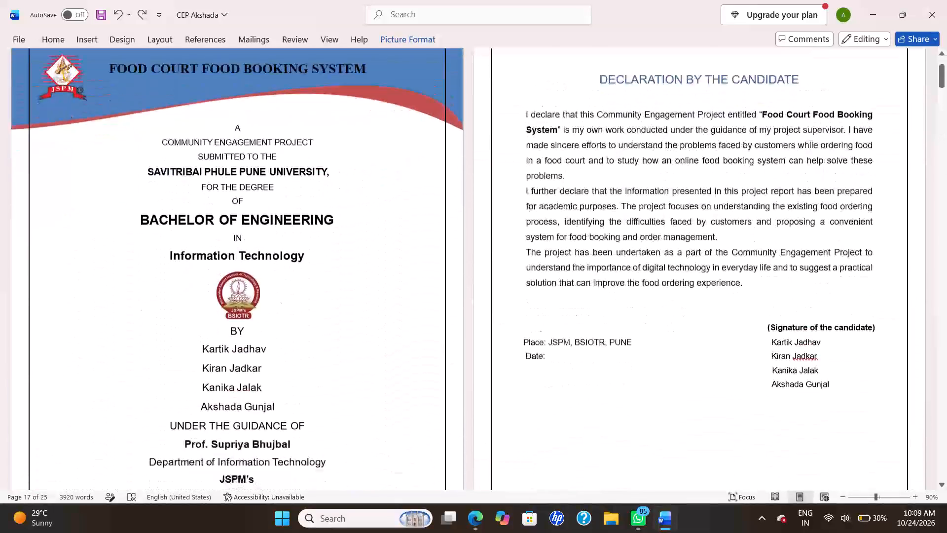
scroll(375, 266, down, 4)
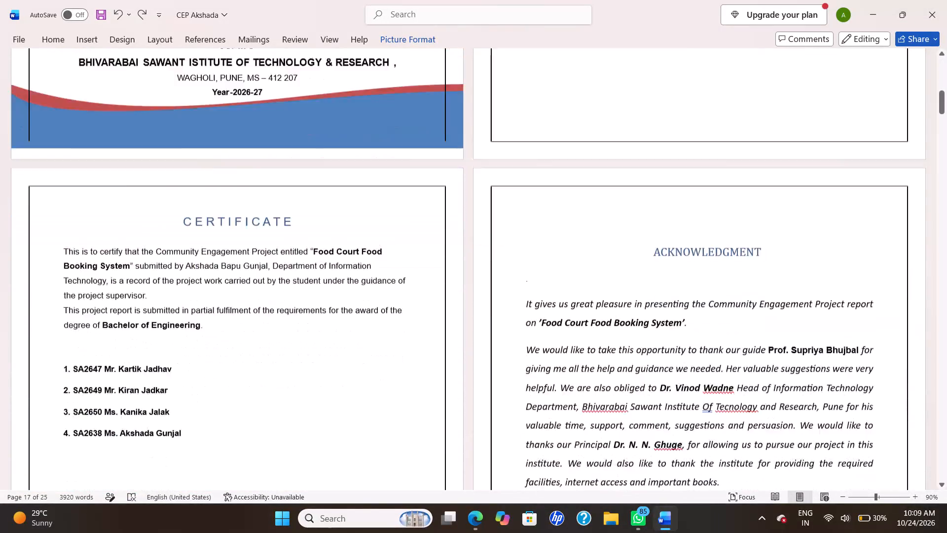
scroll(375, 266, down, 1)
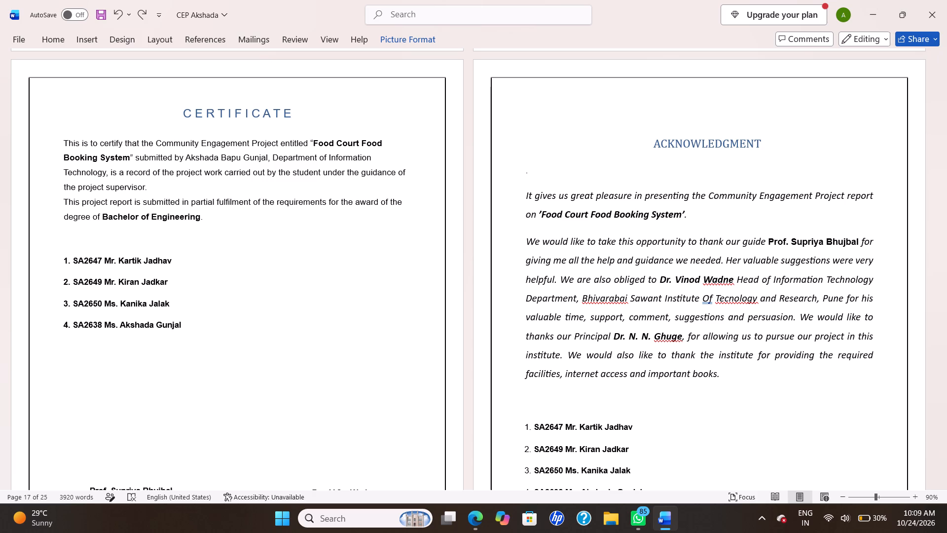
scroll(375, 266, up, 3)
scroll(375, 266, down, 1)
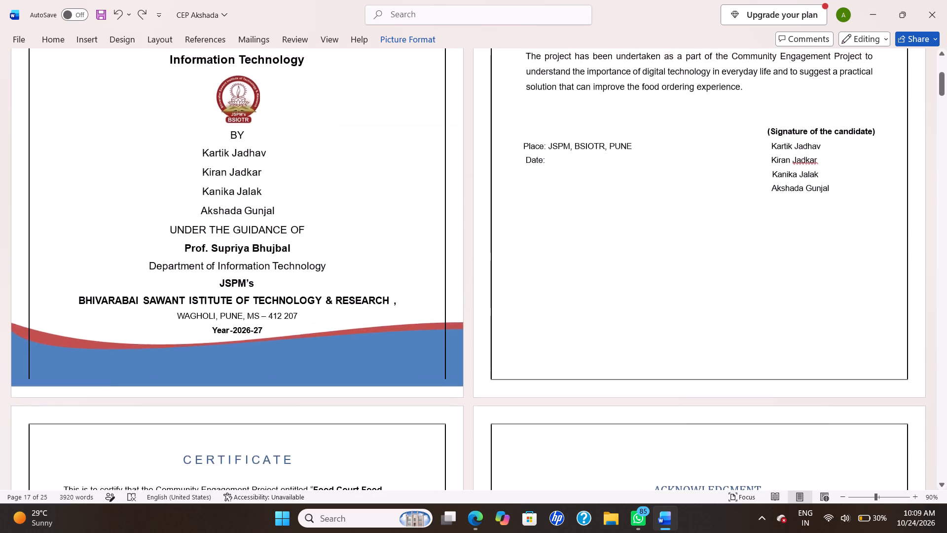
scroll(375, 266, down, 5)
scroll(375, 266, up, 1)
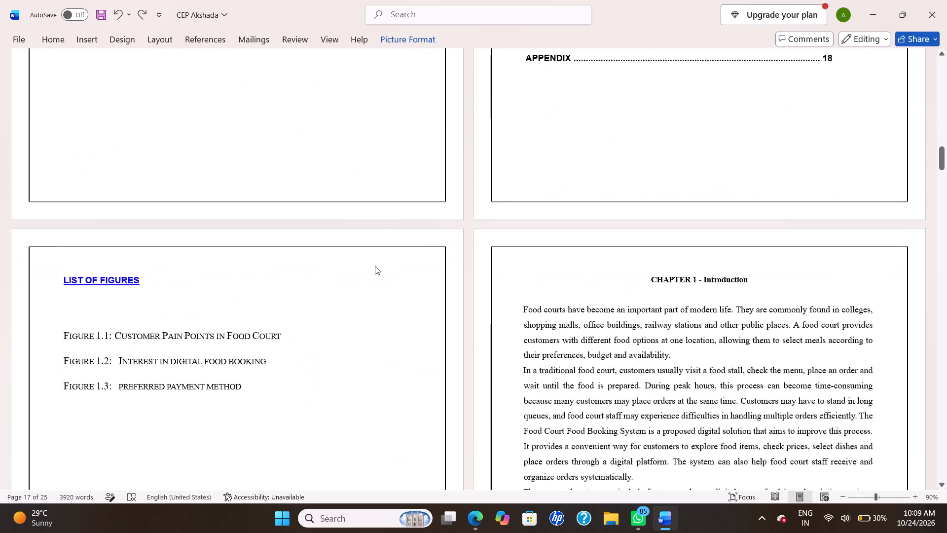
scroll(375, 266, up, 2)
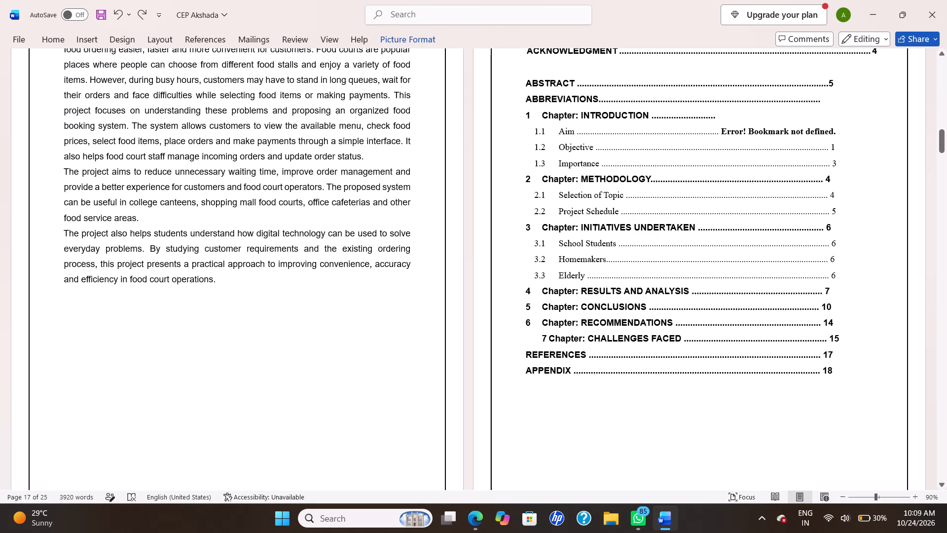
Extend the dot leader of the Chapter 1 Introduction entry in the contents and add page number 8.
click(715, 112)
key(BackSpace)
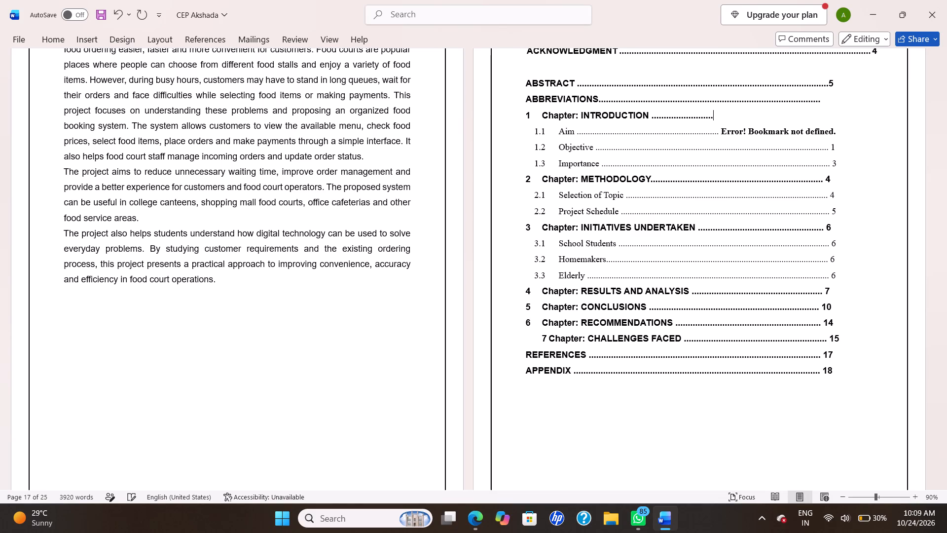
key(period)
key(period)
key(period)
key(period)
key(period)
key(period)
key(period)
key(period)
key(period)
key(period)
key(period)
key(period)
key(period)
key(period)
key(period)
key(period)
key(period)
key(period)
key(period)
key(period)
key(BackSpace)
text(.........)
key(BackSpace)
key(BackSpace)
key(BackSpace)
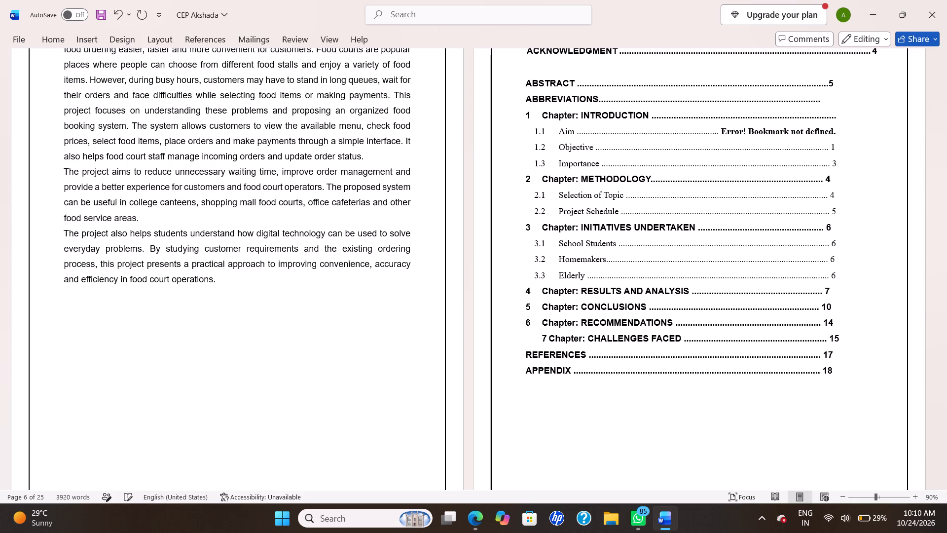
key(BackSpace)
key(BackSpace)
key(BackSpace)
key(BackSpace)
key(8)
Delete the bookmark error text from the 1.1 Aim entry in the table of contents.
click(721, 135)
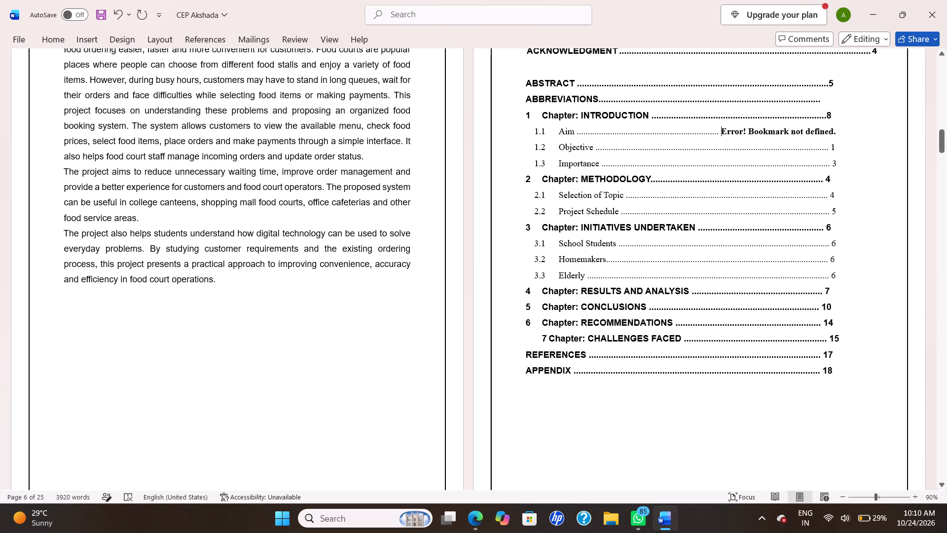
key(Right)
key(Right)
key(Right)
key(Right)
key(Right)
key(Right)
key(Right)
key(Right)
key(Right)
key(Right)
key(Right)
key(Right)
key(Right)
key(Right)
key(Right)
key(Right)
key(Right)
key(Right)
key(Right)
key(Right)
key(Right)
key(Right)
key(BackSpace)
key(BackSpace)
key(BackSpace)
key(BackSpace)
key(BackSpace)
key(BackSpace)
key(BackSpace)
key(BackSpace)
key(BackSpace)
key(BackSpace)
key(BackSpace)
key(BackSpace)
key(BackSpace)
key(BackSpace)
key(BackSpace)
key(BackSpace)
key(BackSpace)
key(BackSpace)
key(BackSpace)
key(BackSpace)
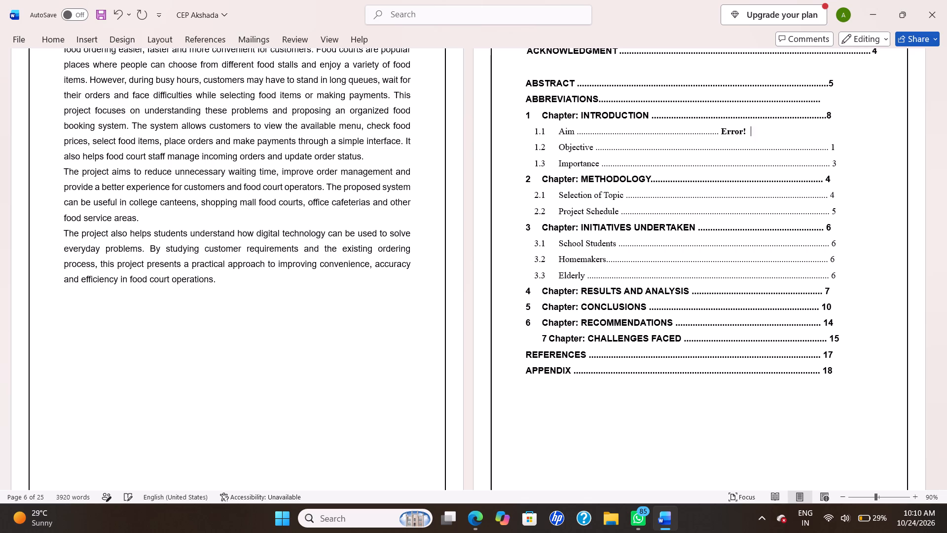
Extend the dot leader of the 1.1 Aim entry to match its neighbours and add page number 8.
key(period)
key(period)
key(period)
key(period)
key(period)
key(period)
key(period)
key(period)
key(period)
key(period)
key(period)
key(period)
key(period)
key(period)
key(period)
key(period)
key(period)
key(period)
key(period)
key(period)
text(......)
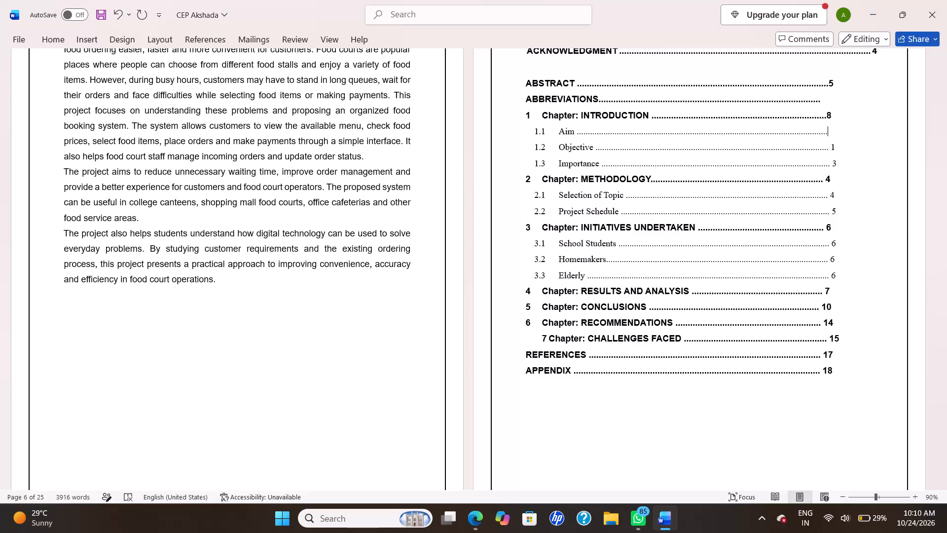
key(8)
Set the contents page numbers to 9 for 1.2 Objective and 10 for 1.3 Importance.
click(834, 145)
key(BackSpace)
key(BackSpace)
key(9)
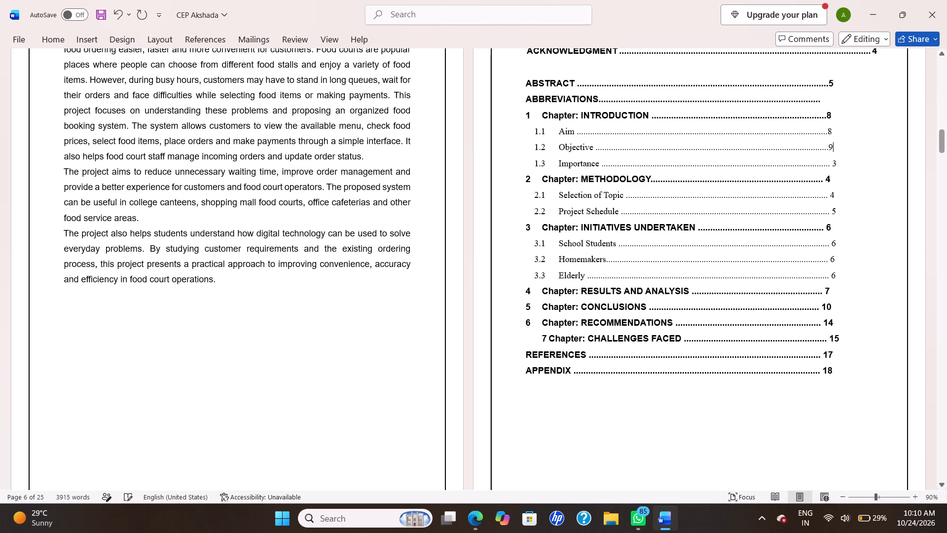
click(840, 164)
key(BackSpace)
key(BackSpace)
key(BackSpace)
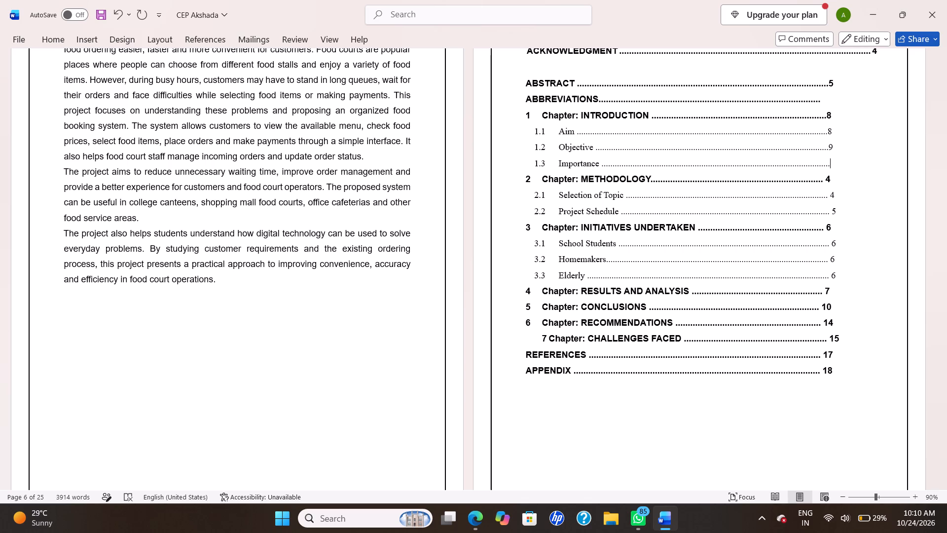
text(10)
Set the contents page numbers to 12 for Chapter 2 Methodology, 12 for Selection of Topic and 14 for Project Schedule.
click(834, 178)
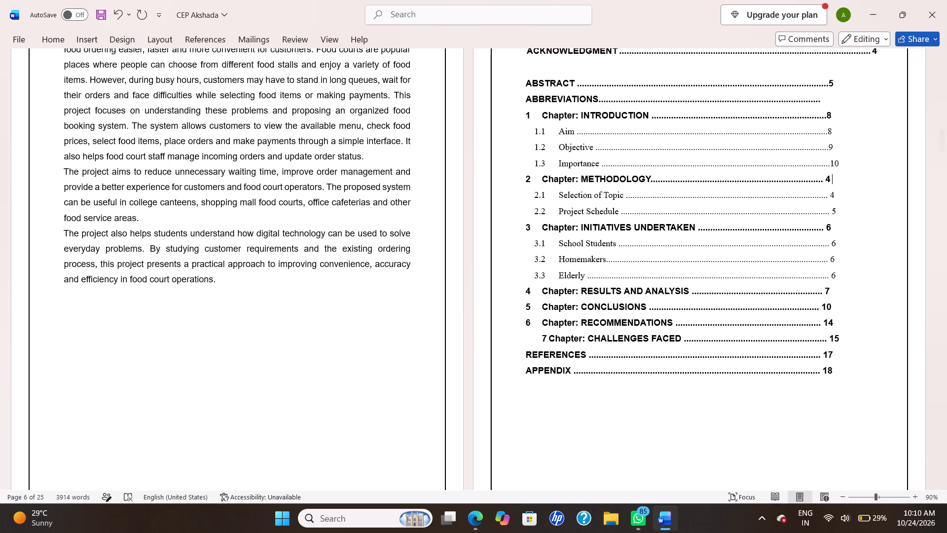
key(BackSpace)
key(BackSpace)
text(12)
click(839, 196)
key(BackSpace)
key(BackSpace)
key(BackSpace)
text(12)
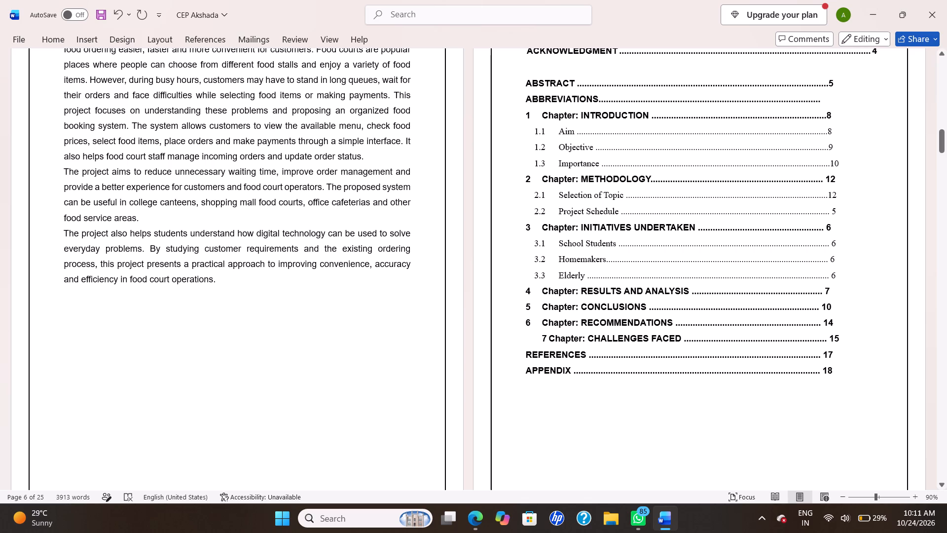
key(Down)
key(BackSpace)
key(BackSpace)
text(14)
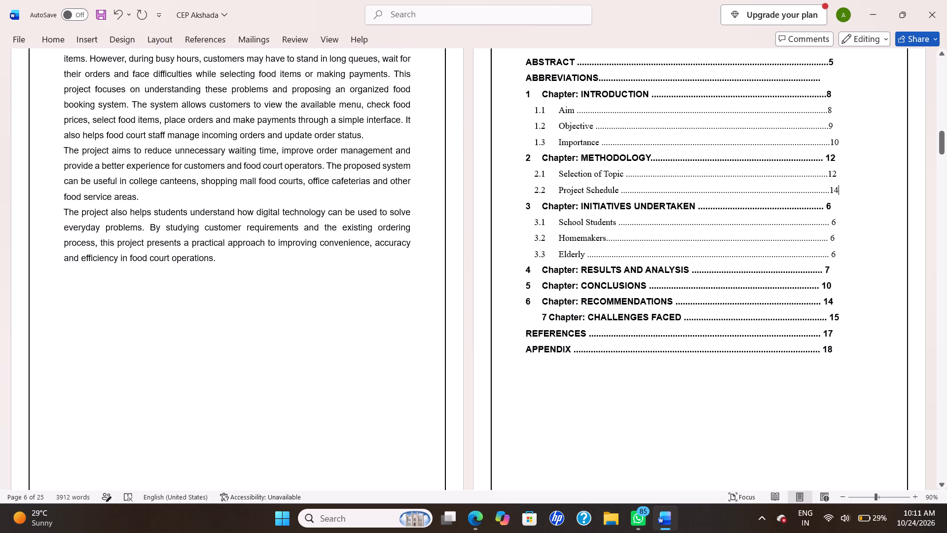
Extend the dot leader of the Chapter 3 Initiatives Undertaken entry and set its page number to 15.
click(831, 204)
key(BackSpace)
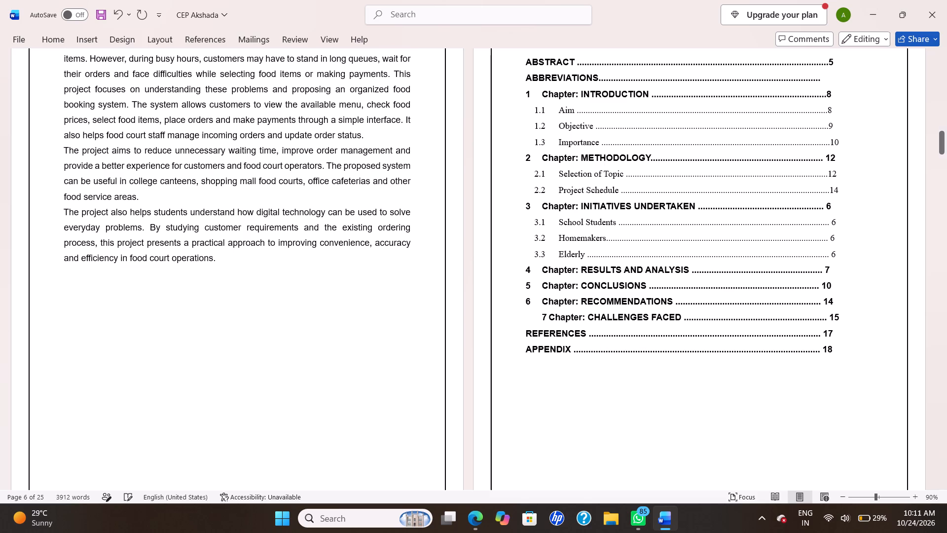
key(BackSpace)
text(....)
key(BackSpace)
text(15)
key(BackSpace)
key(BackSpace)
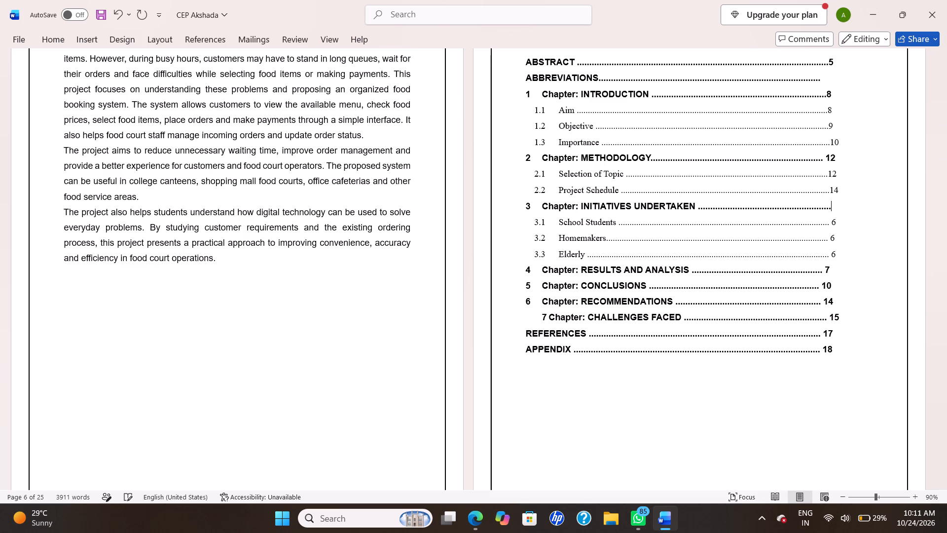
key(BackSpace)
text(15)
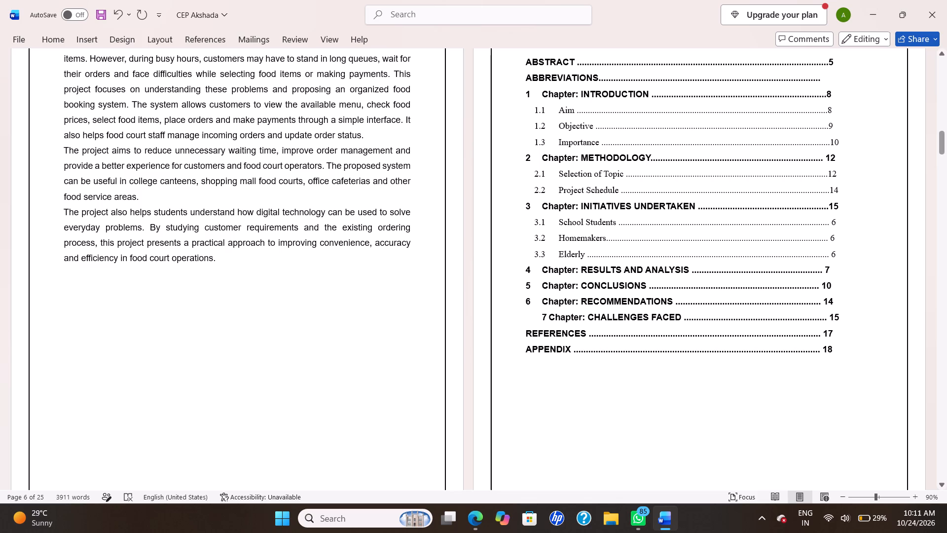
Set the page number to 15 for the School Students, Homemakers and Elderly entries under Chapter 3 in the contents.
click(837, 227)
key(BackSpace)
key(BackSpace)
key(space)
text(15)
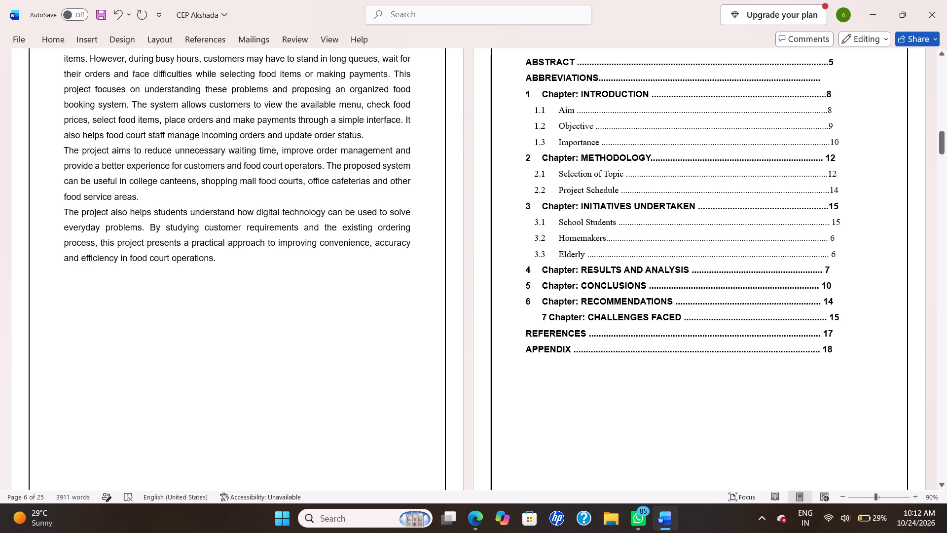
click(836, 239)
key(BackSpace)
key(BackSpace)
text(15)
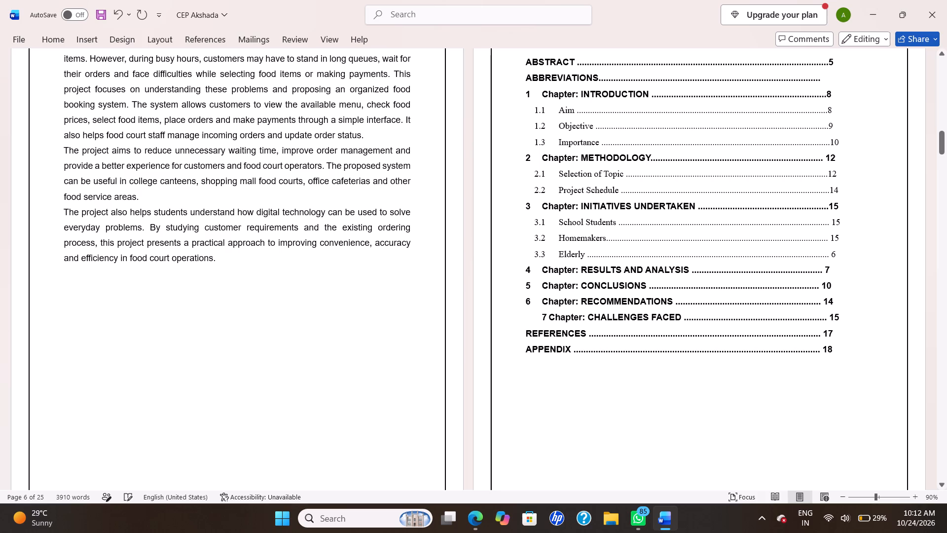
key(BackSpace)
key(BackSpace)
text(15)
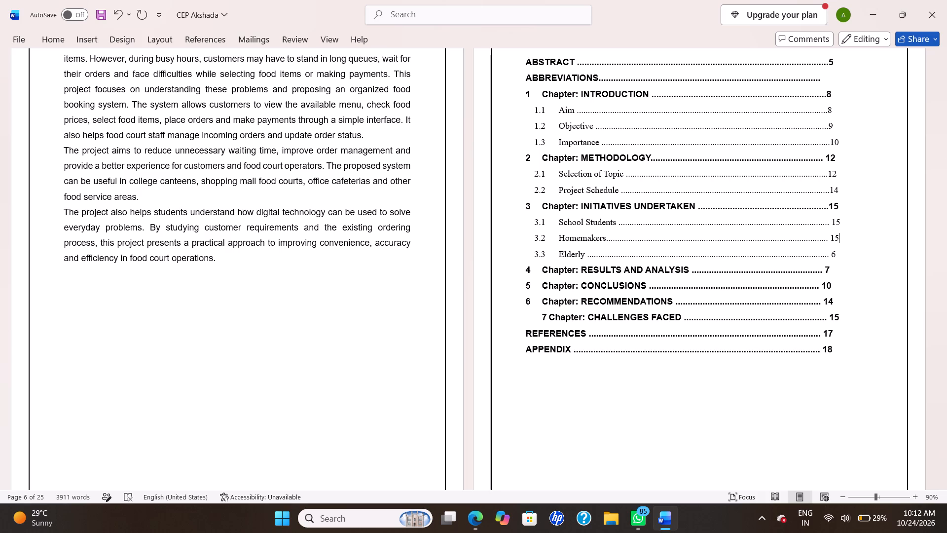
click(838, 260)
key(BackSpace)
text(15)
key(BackSpace)
key(BackSpace)
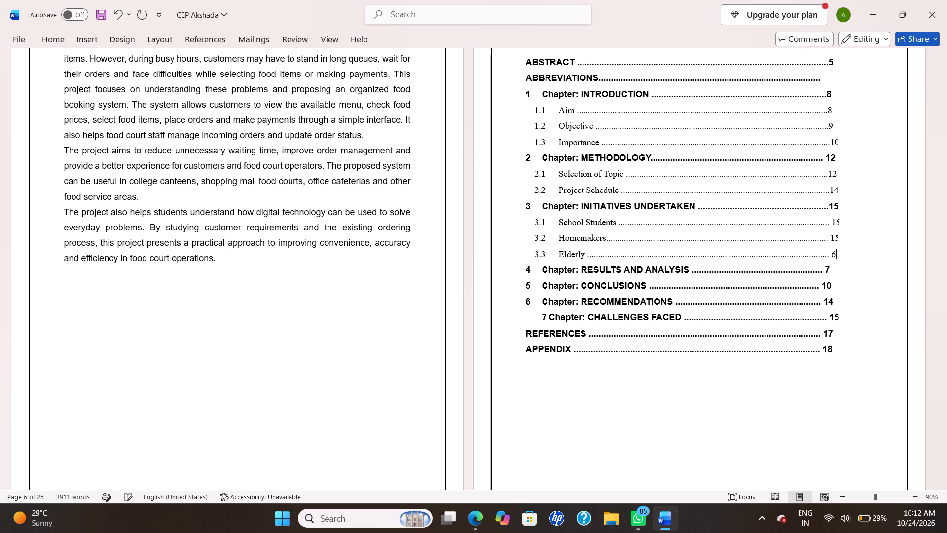
key(BackSpace)
text(15)
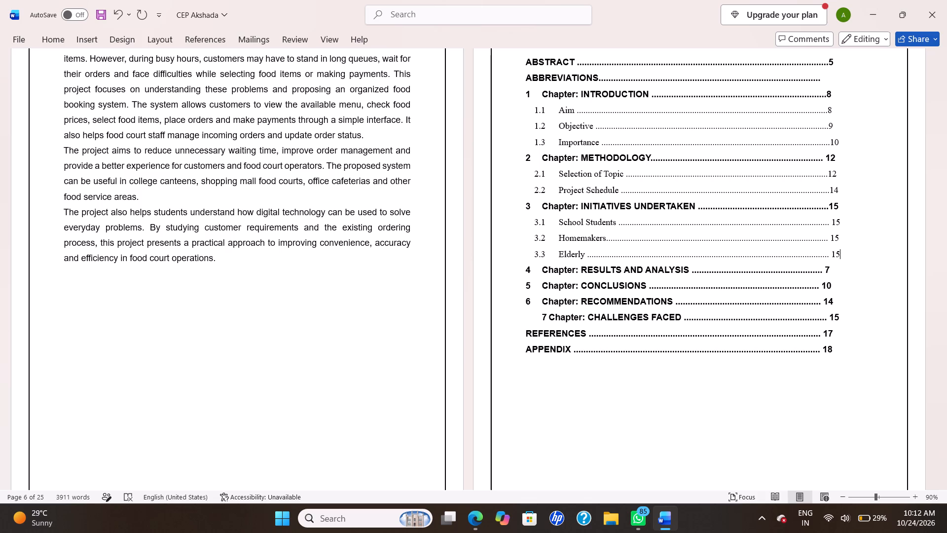
Extend the dot leader of the Chapter 4 Results and Analysis contents entry and set its page number to 16.
click(836, 267)
key(BackSpace)
key(BackSpace)
key(BackSpace)
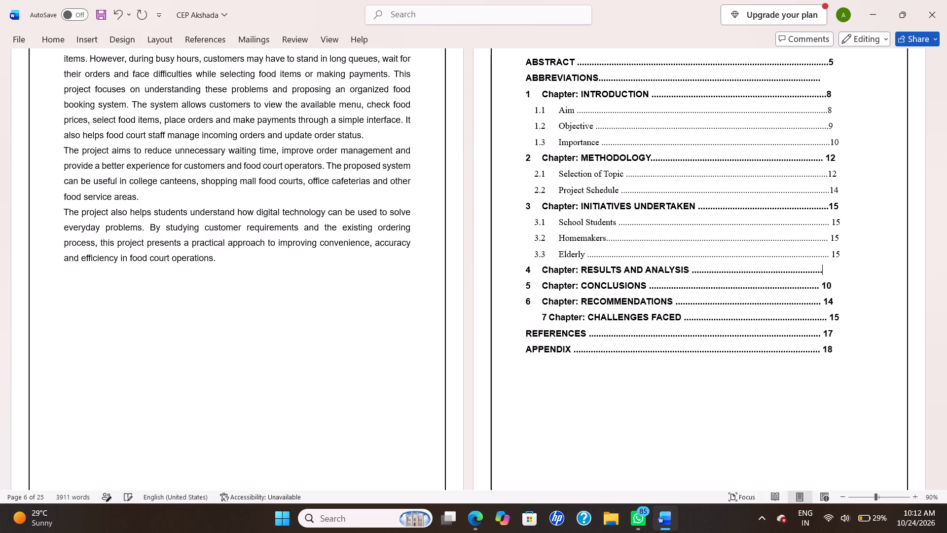
key(apostrophe)
key(BackSpace)
text(.....)
key(BackSpace)
key(BackSpace)
text(16)
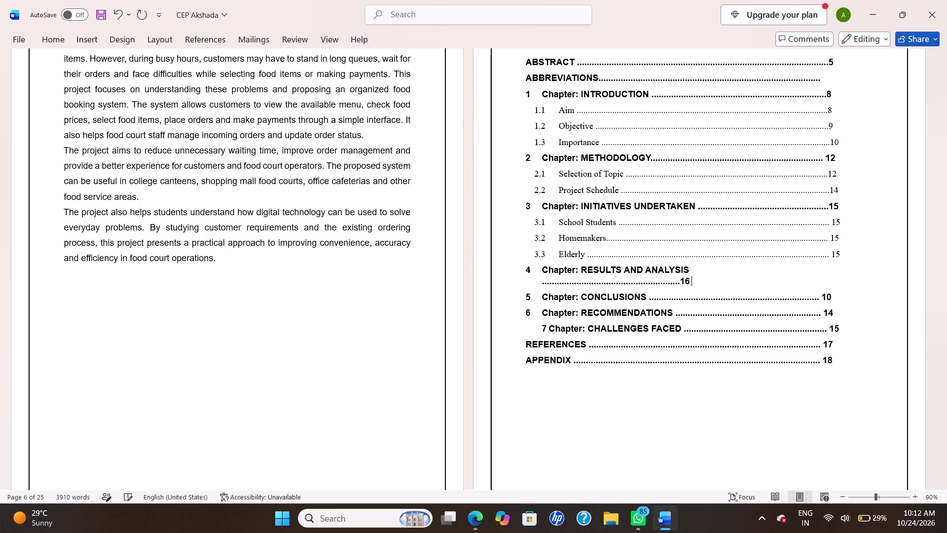
key(BackSpace)
key(BackSpace)
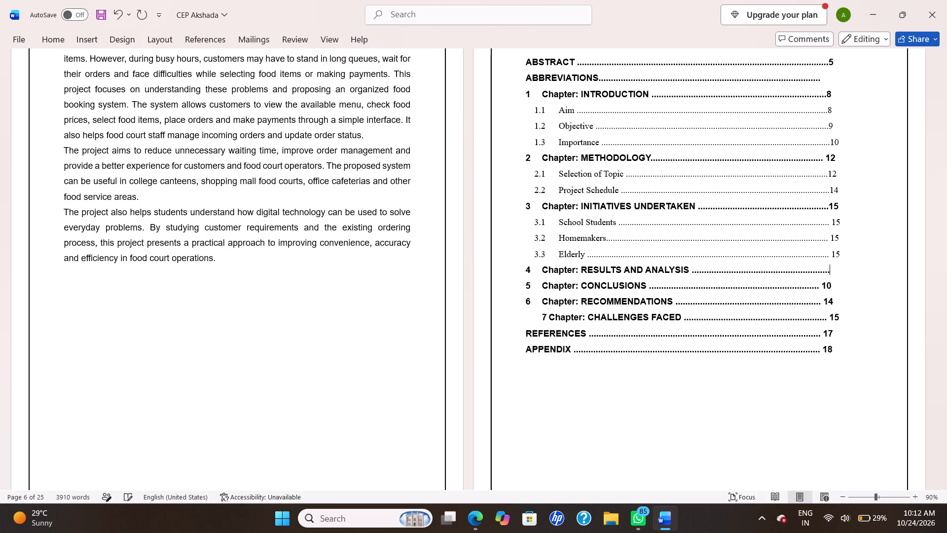
text(16)
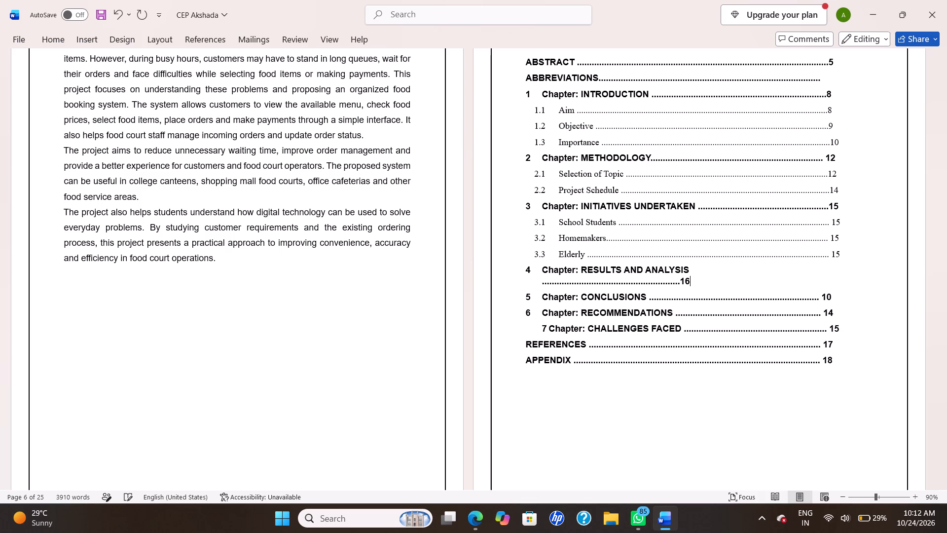
key(BackSpace)
key(BackSpace)
key(BackSpace)
text(16)
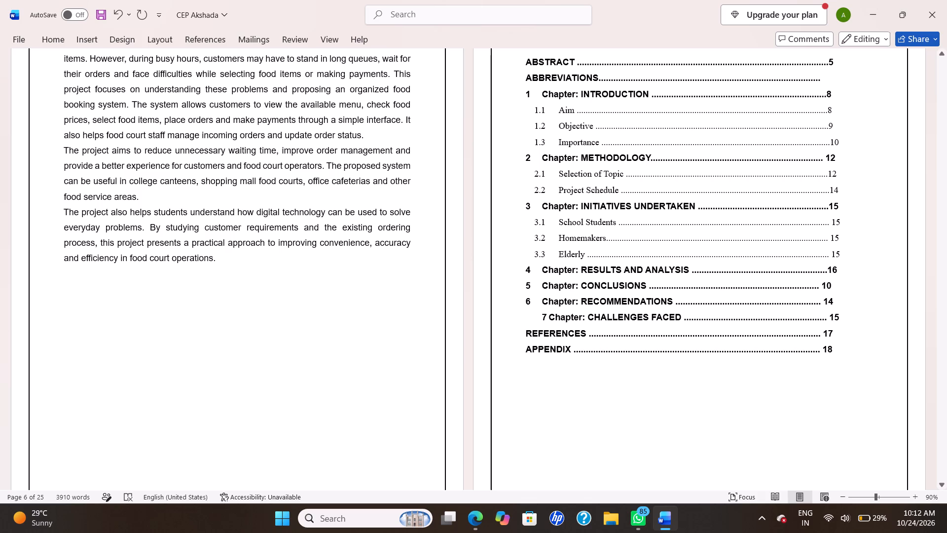
Extend the dot leader of the Chapter 5 Conclusions contents entry and set its page number to 19.
click(836, 287)
key(BackSpace)
key(BackSpace)
key(BackSpace)
key(BackSpace)
text(....)
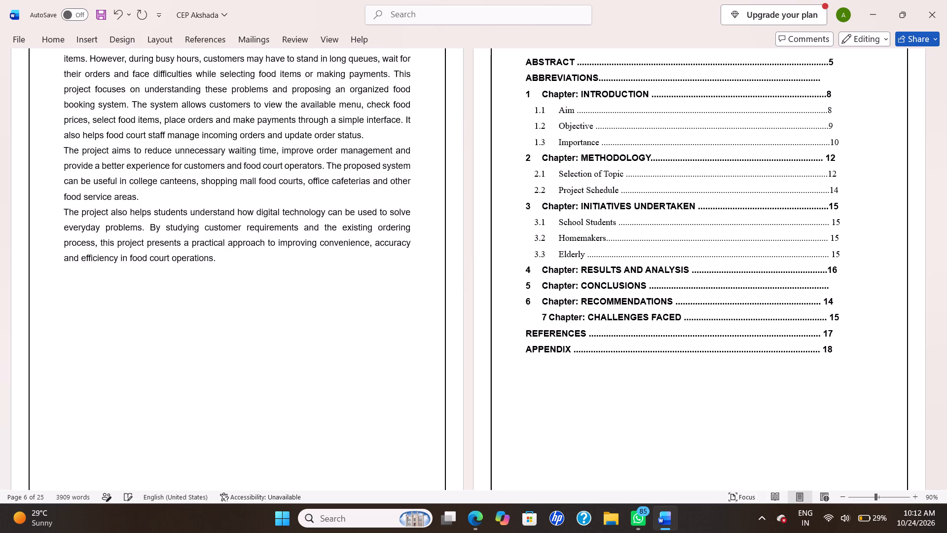
text(19)
Extend the dot leader of the Chapter 6 Recommendations contents entry and set its page number to 20.
click(833, 307)
key(BackSpace)
key(BackSpace)
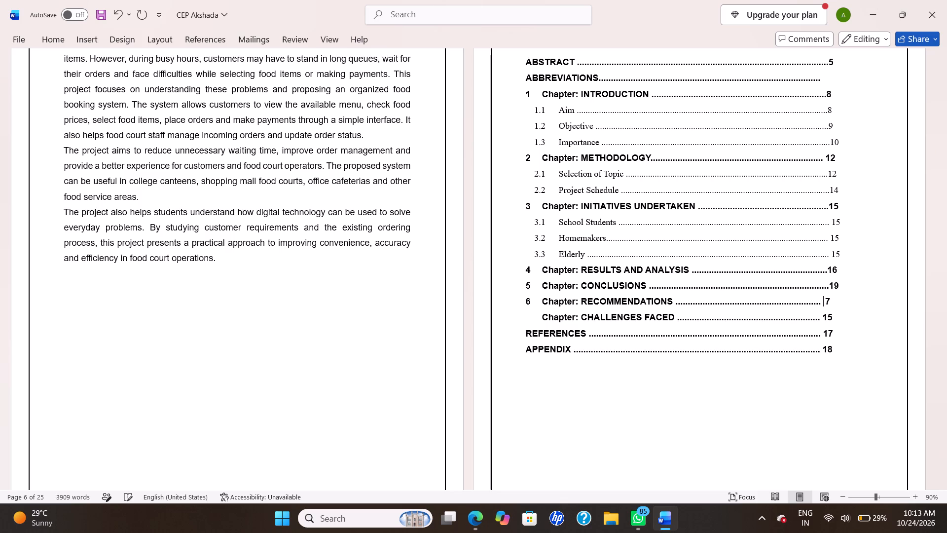
key(Right)
key(Right)
key(BackSpace)
key(BackSpace)
key(BackSpace)
text(.....)
key(BackSpace)
text(20)
key(BackSpace)
key(BackSpace)
key(BackSpace)
text(20)
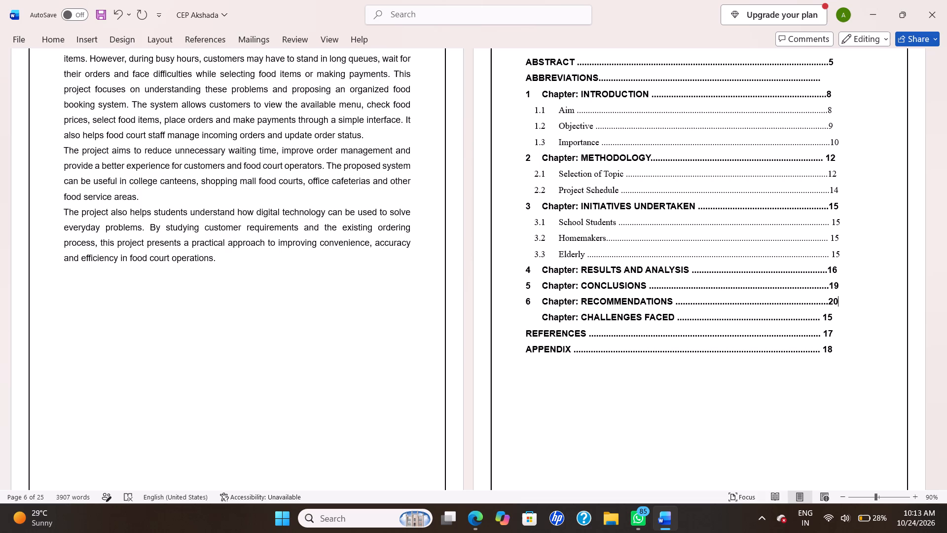
Insert blank lines before the "CHAPTER 7 - Challenges faced" heading to move it to the top of a new page.
scroll(833, 307, down, 20)
scroll(833, 307, down, 20)
scroll(833, 307, down, 14)
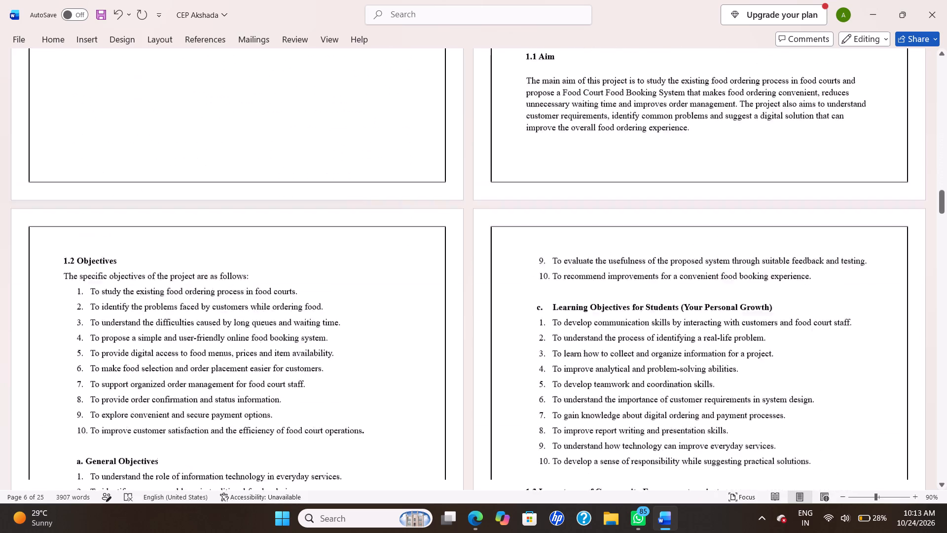
scroll(833, 307, down, 20)
scroll(833, 307, down, 20)
scroll(833, 307, down, 20)
scroll(833, 307, down, 7)
scroll(833, 307, up, 3)
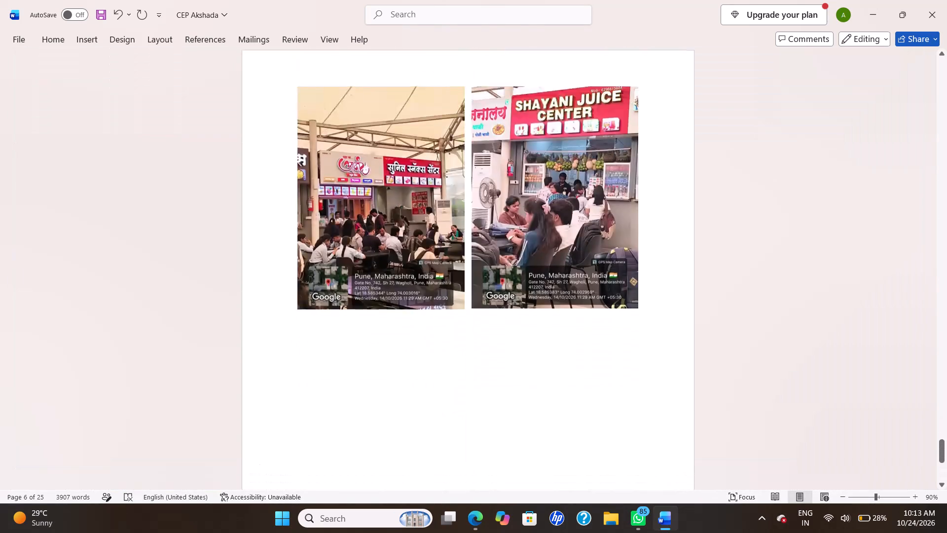
scroll(833, 307, up, 8)
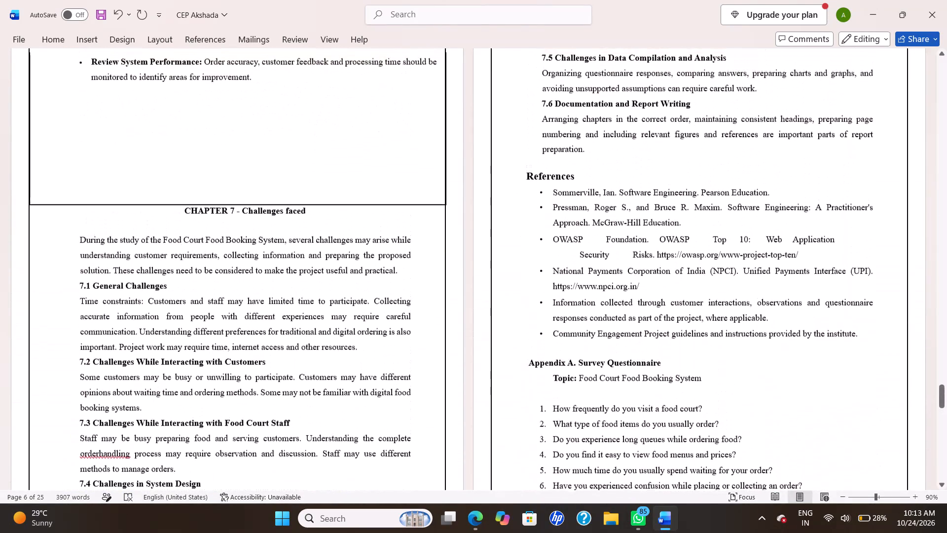
scroll(833, 307, up, 3)
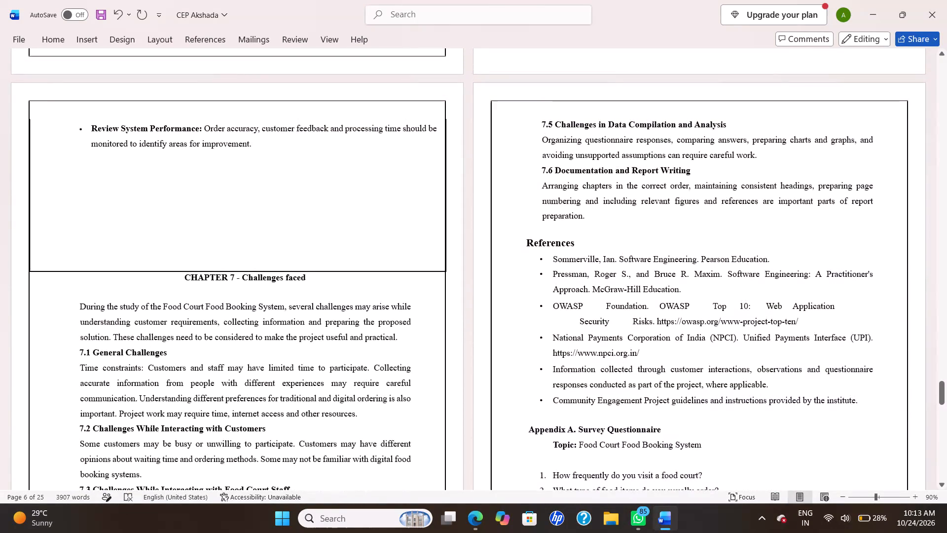
scroll(833, 307, up, 5)
scroll(833, 307, down, 1)
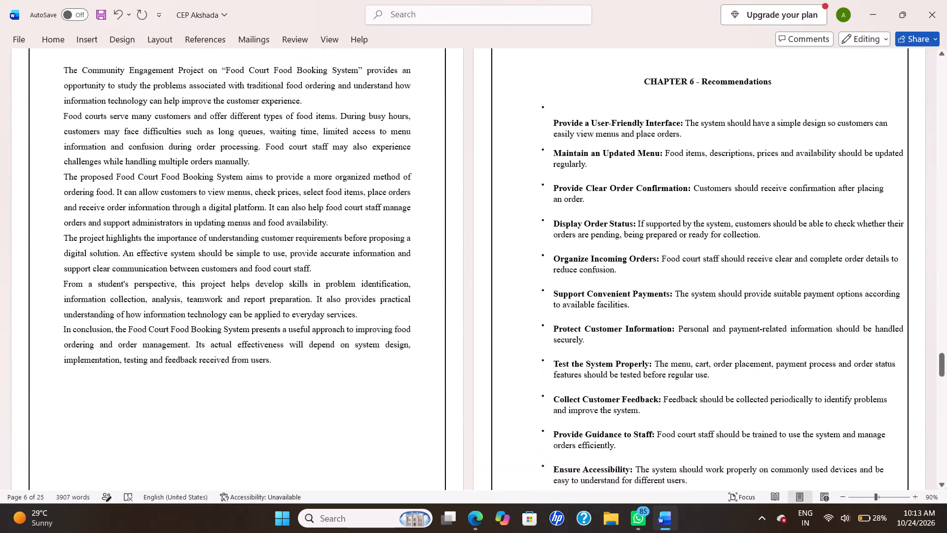
scroll(833, 307, down, 2)
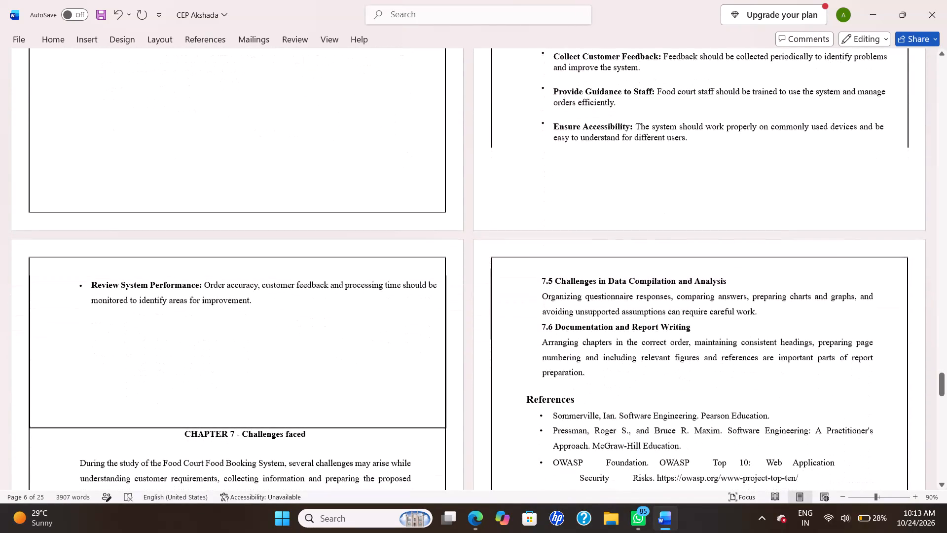
ctrl+scroll(428, 382, up, 6)
scroll(428, 382, up, 5)
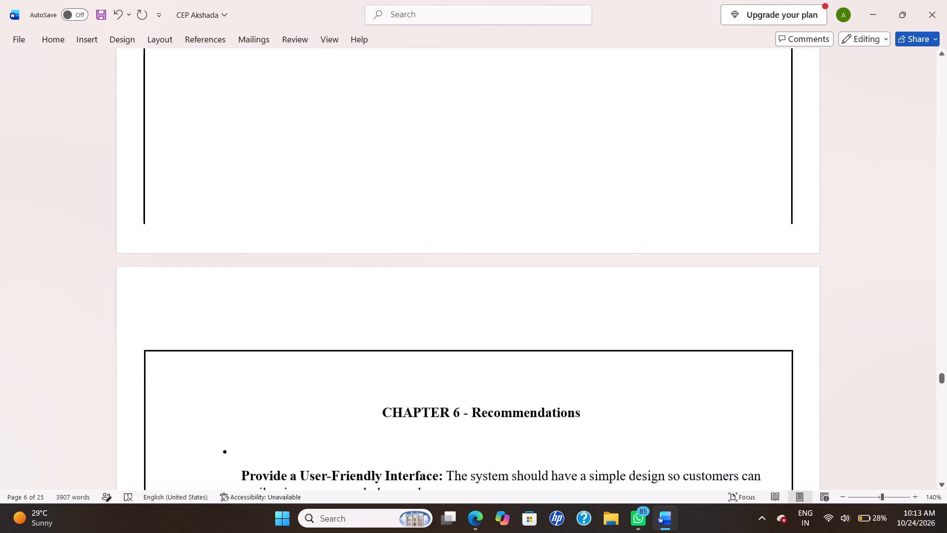
scroll(428, 382, down, 6)
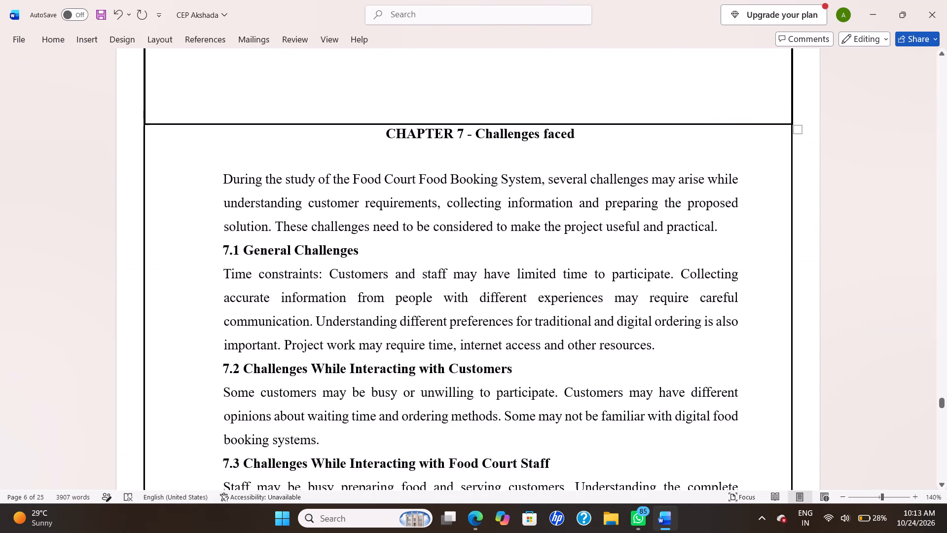
click(385, 143)
key(Return)
key(Return)
key(Return)
key(Return)
key(Return)
key(Return)
key(Return)
key(Return)
key(Return)
key(Return)
key(Return)
key(Return)
key(Return)
key(Return)
key(Return)
key(Return)
key(Return)
key(Return)
key(Return)
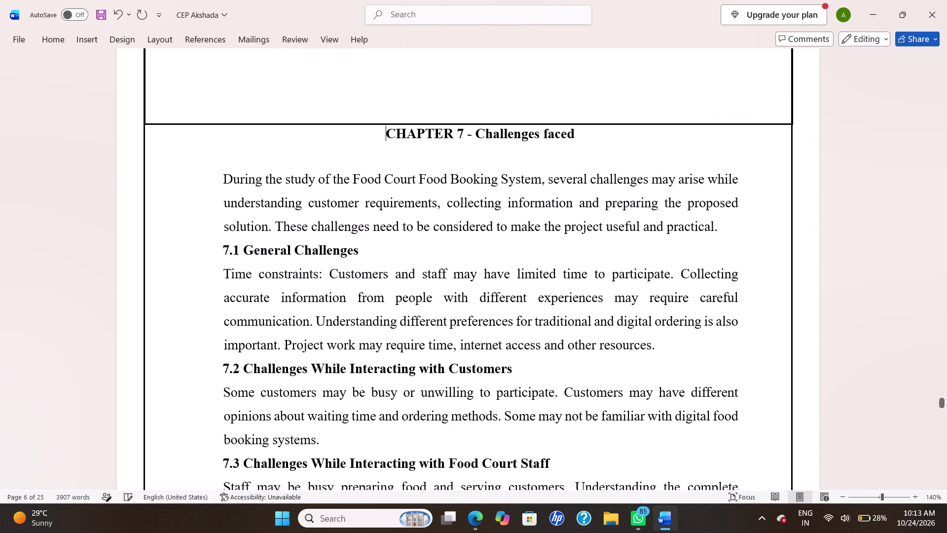
key(Return)
key(Return)
key(Return)
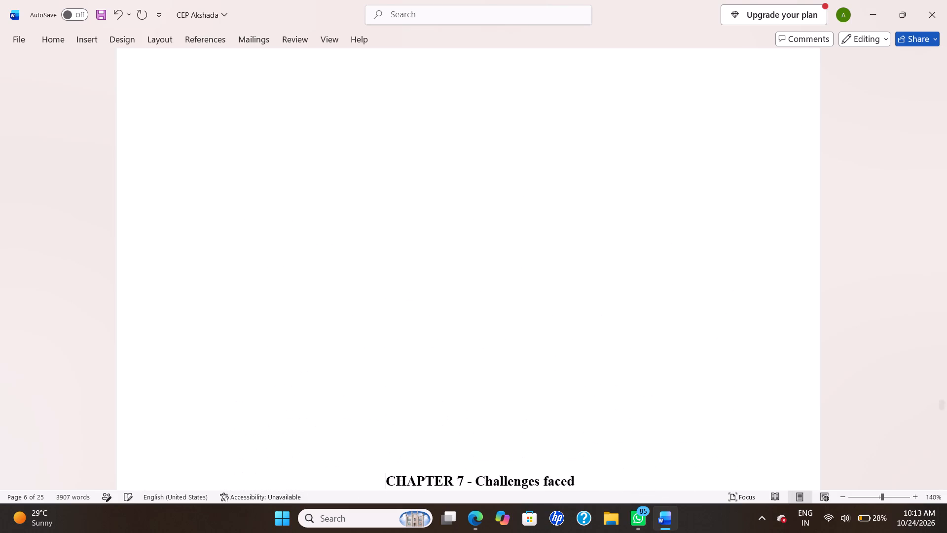
key(Return)
key(Return)
key(Return)
key(Return)
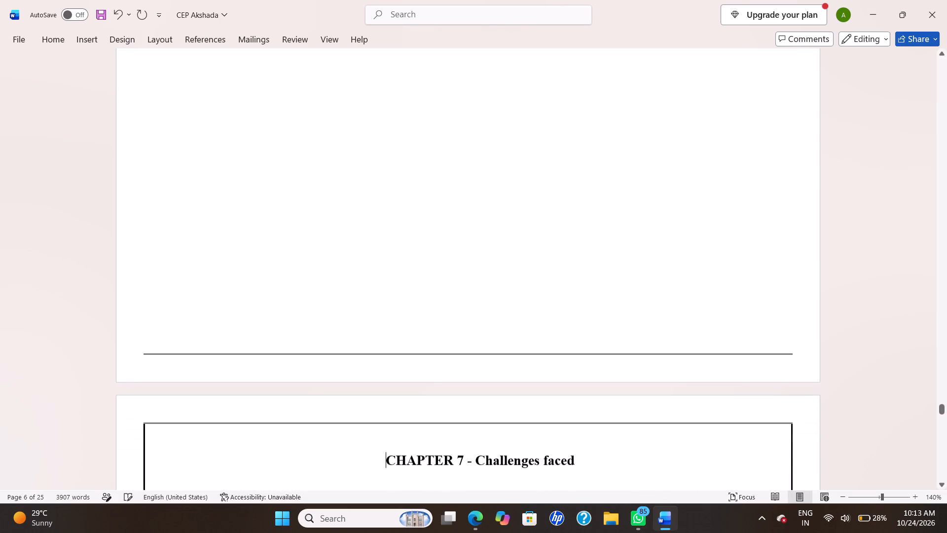
Remove the bullet in front of the "Review System Performance" recommendation at the start of the page after Ensure Accessibility.
scroll(385, 143, up, 8)
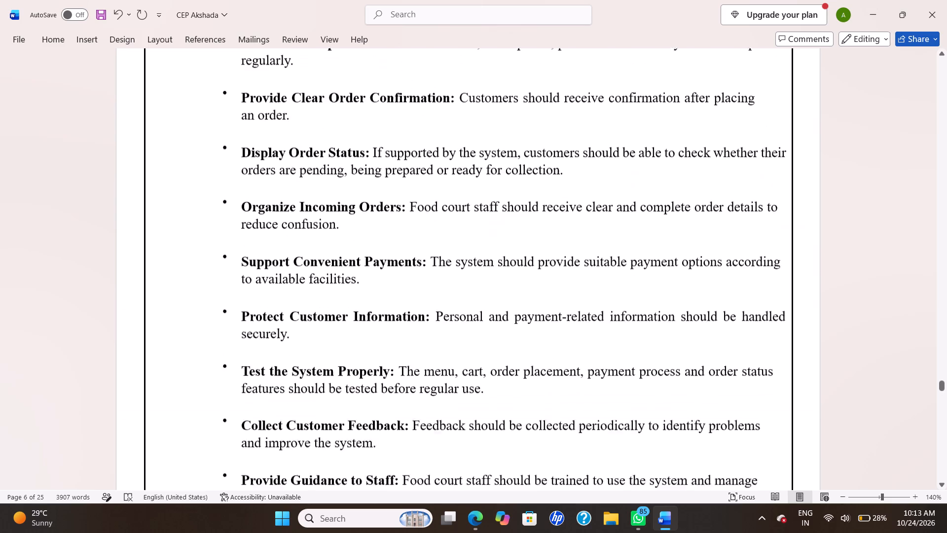
scroll(385, 143, down, 2)
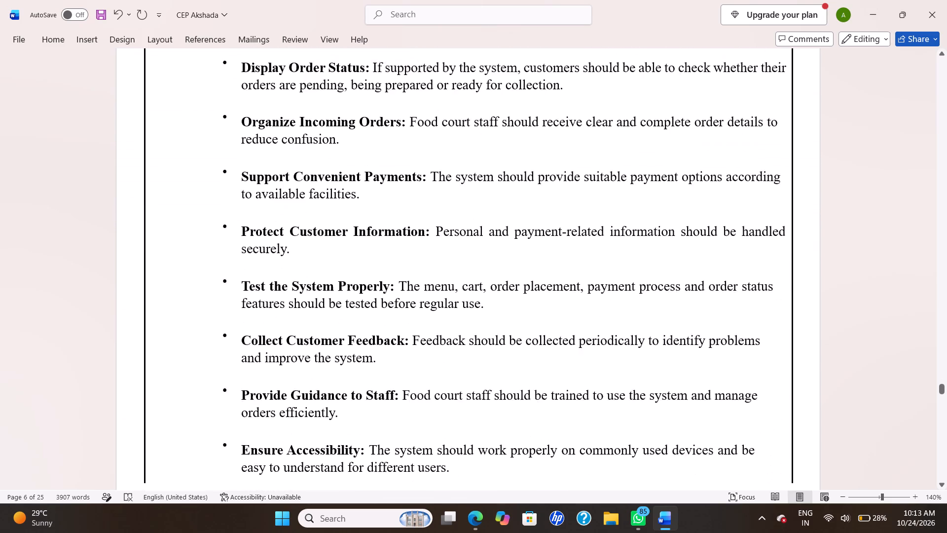
scroll(385, 143, down, 1)
scroll(385, 143, up, 1)
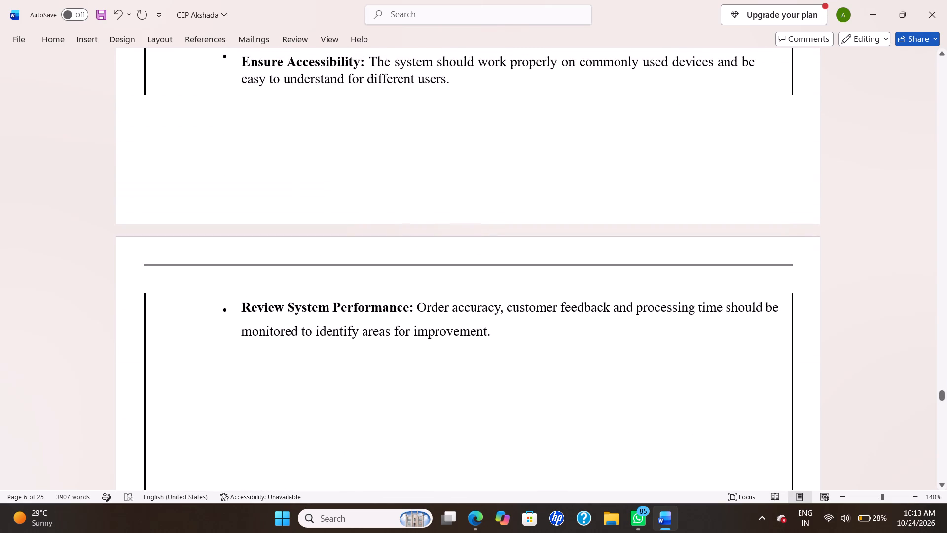
click(184, 262)
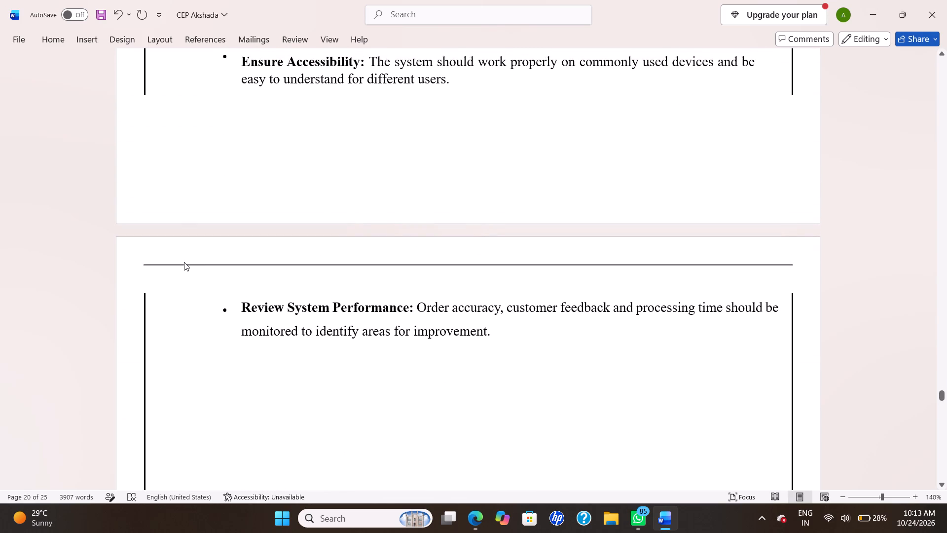
click(146, 316)
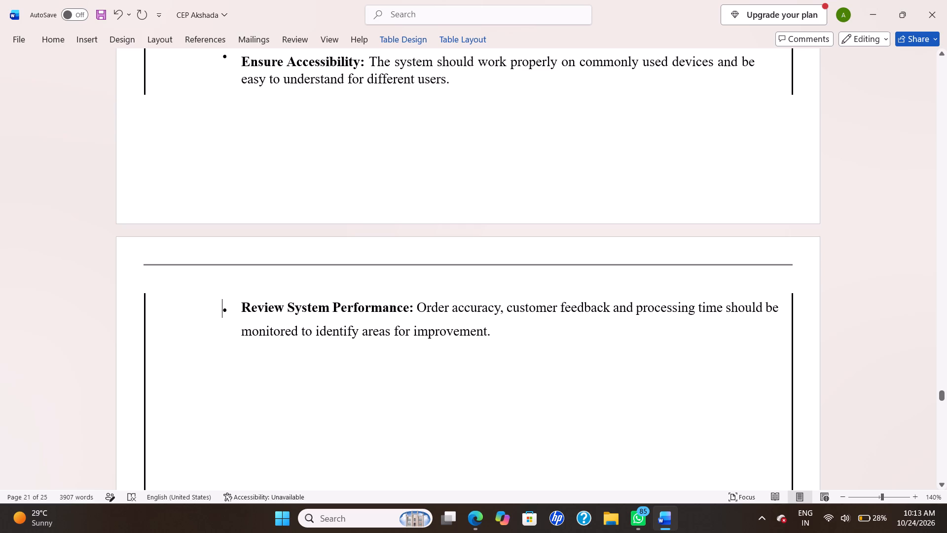
key(BackSpace)
key(BackSpace)
key(BackSpace)
key(BackSpace)
key(Right)
key(Right)
key(Right)
key(Right)
key(Right)
key(Right)
key(Right)
key(Right)
key(Right)
key(Right)
key(Right)
key(Right)
key(Right)
key(Right)
key(Left)
key(Left)
key(Left)
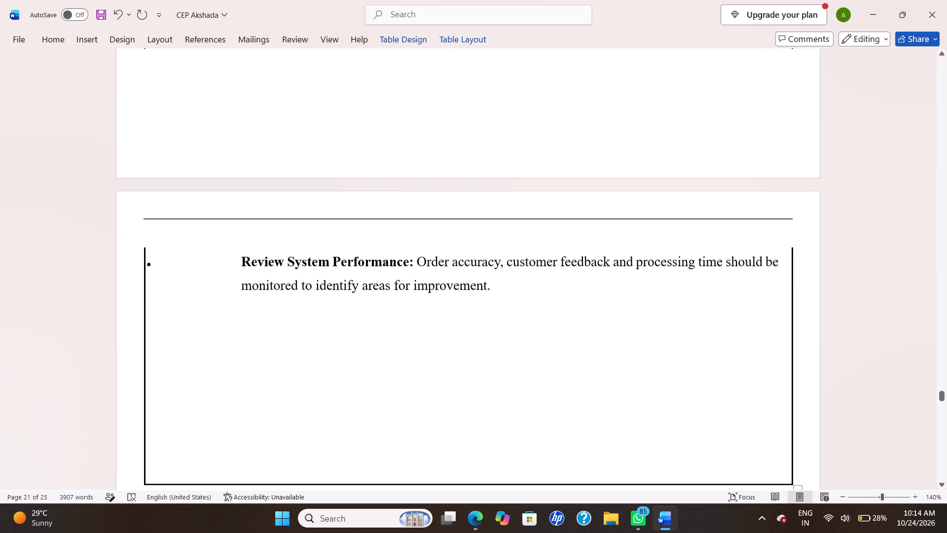
key(Left)
key(Left)
click(222, 258)
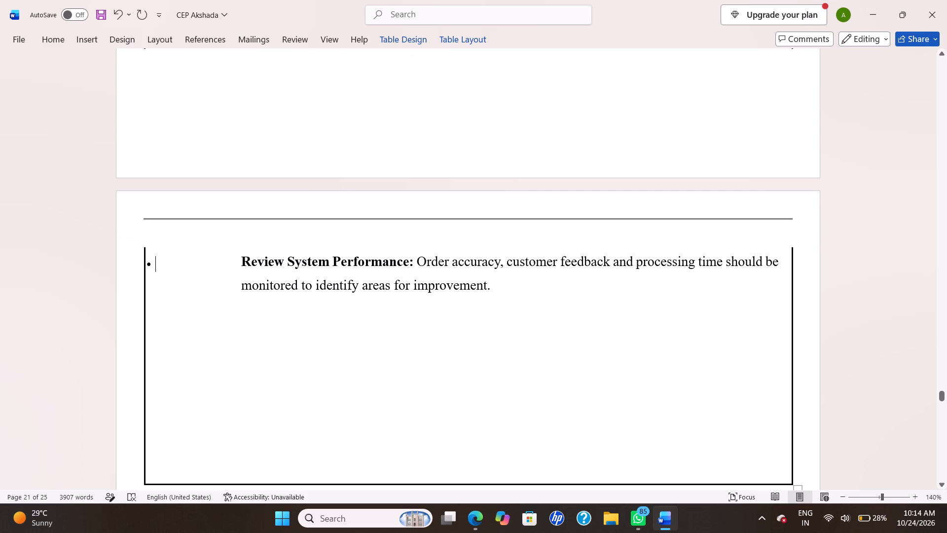
key(BackSpace)
key(BackSpace)
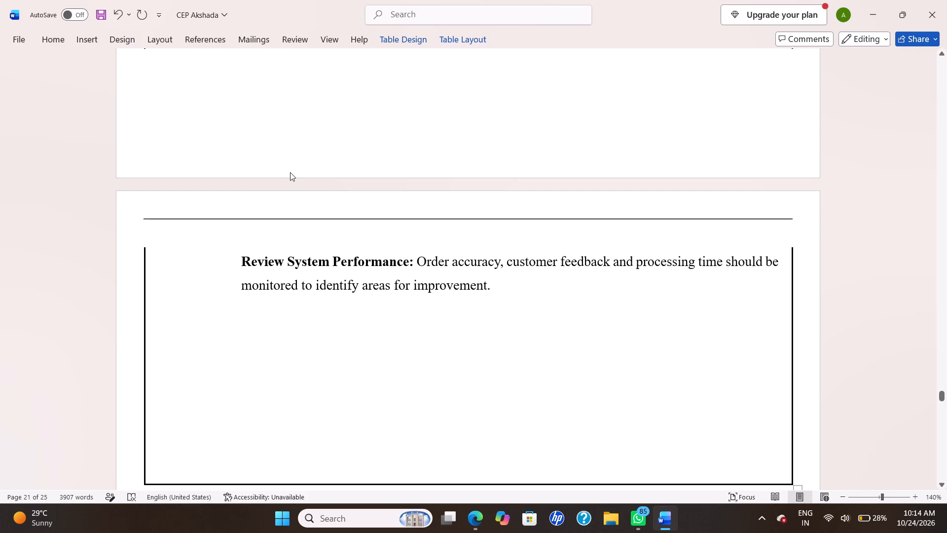
Try to close the blank gap between the "Ensure Accessibility" item and the following page by deleting backwards.
click(291, 156)
key(BackSpace)
key(BackSpace)
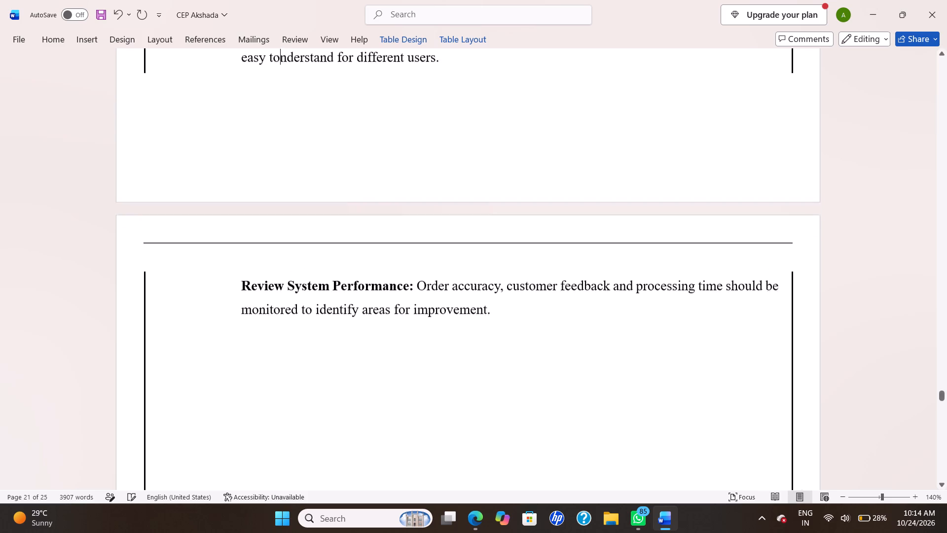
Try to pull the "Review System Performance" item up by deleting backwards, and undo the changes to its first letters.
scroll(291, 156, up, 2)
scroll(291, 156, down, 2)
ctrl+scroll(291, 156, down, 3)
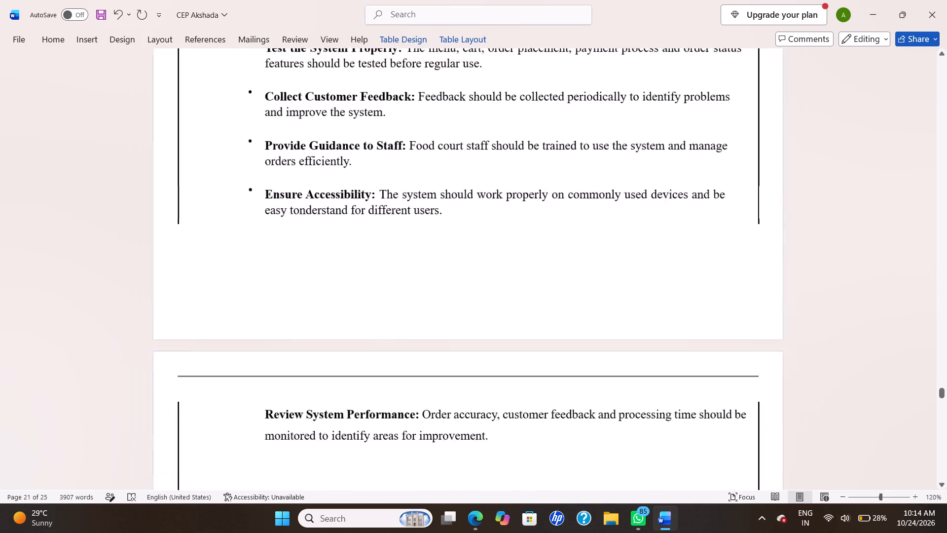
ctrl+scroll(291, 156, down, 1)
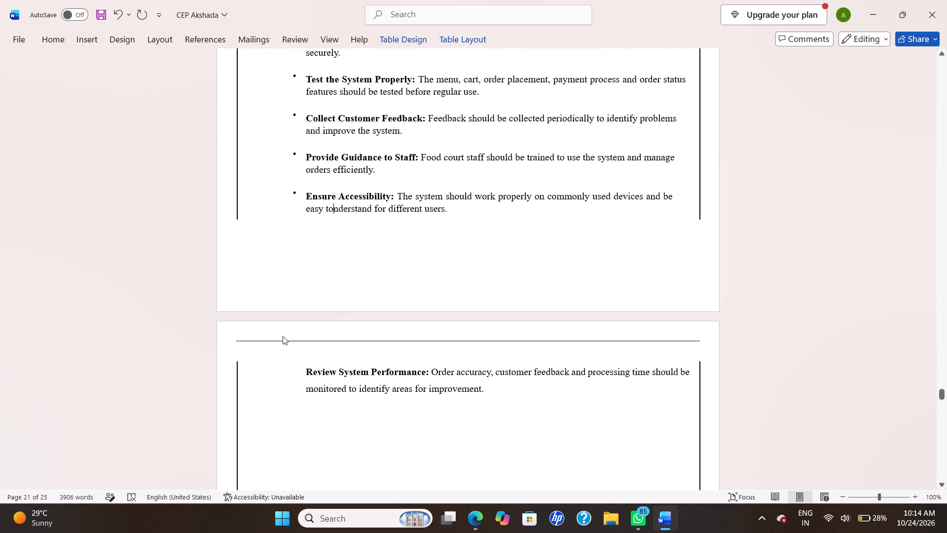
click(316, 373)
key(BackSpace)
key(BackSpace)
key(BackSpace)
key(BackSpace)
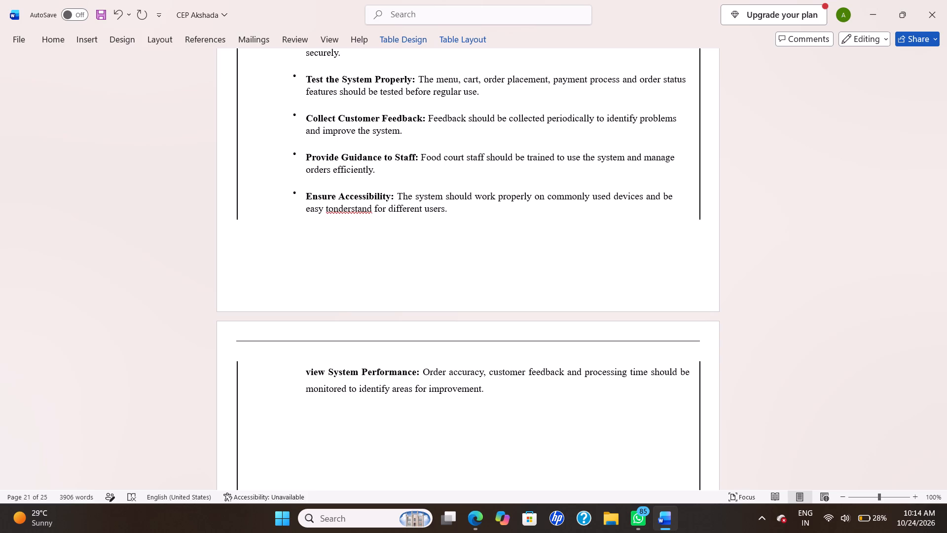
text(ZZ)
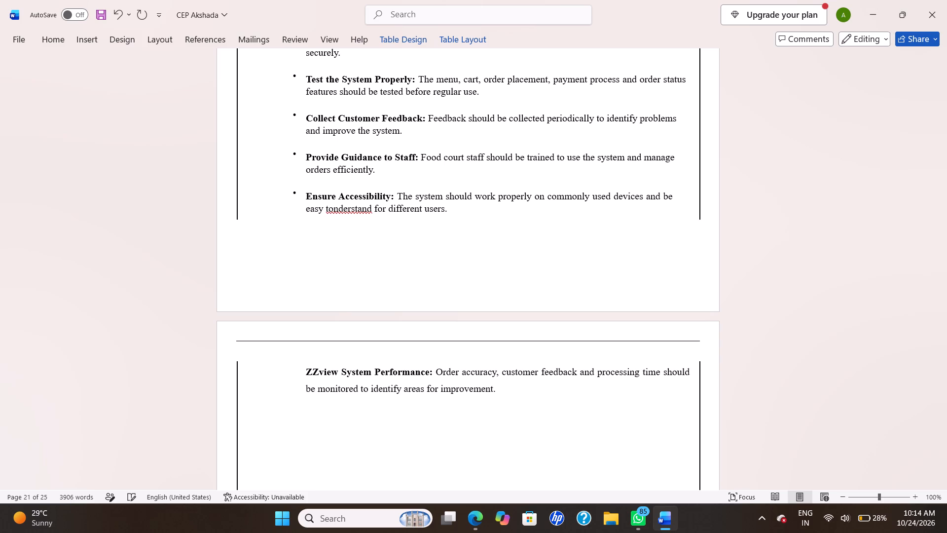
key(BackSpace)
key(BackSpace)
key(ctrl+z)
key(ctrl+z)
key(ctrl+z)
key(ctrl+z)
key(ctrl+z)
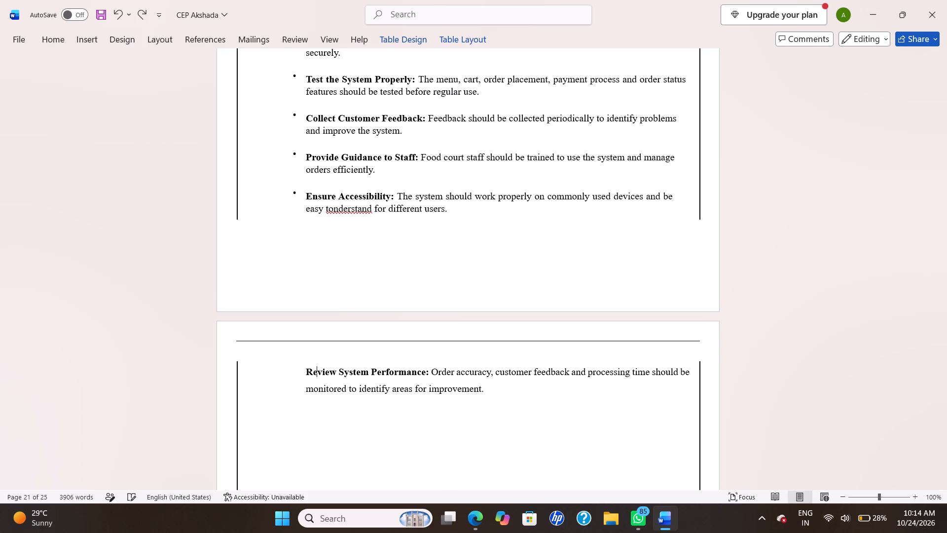
Remove the stray empty bullet above "Provide a User-Friendly Interface" under the Chapter 6 - Recommendations heading.
scroll(316, 373, up, 6)
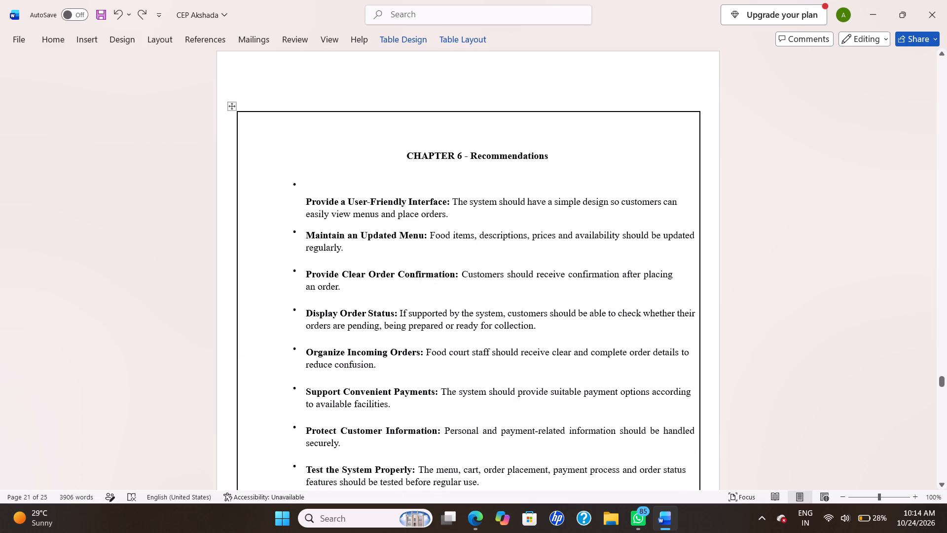
scroll(316, 373, up, 1)
click(303, 370)
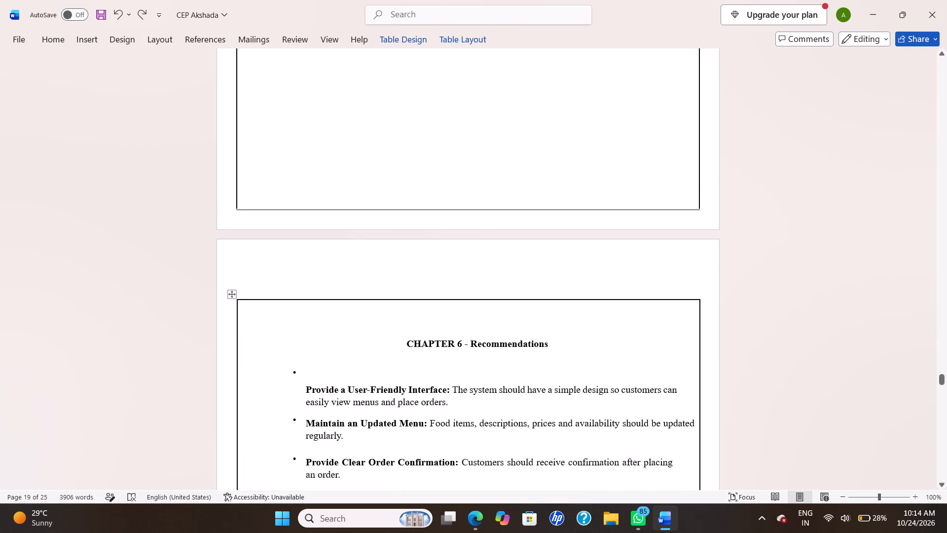
key(BackSpace)
key(BackSpace)
key(BackSpace)
key(BackSpace)
key(BackSpace)
key(BackSpace)
key(BackSpace)
key(BackSpace)
Set the page number of the Challenges Faced contents entry to 22.
scroll(303, 370, down, 6)
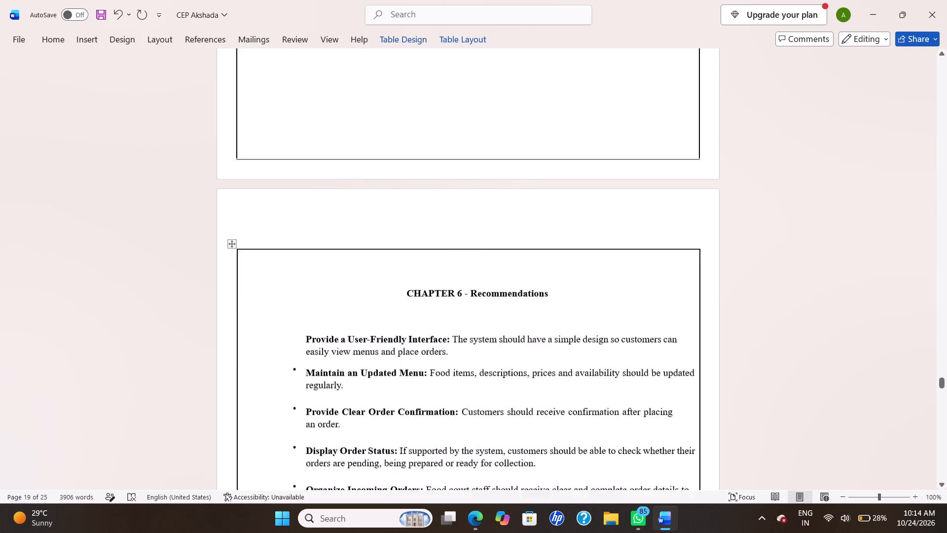
scroll(303, 370, down, 7)
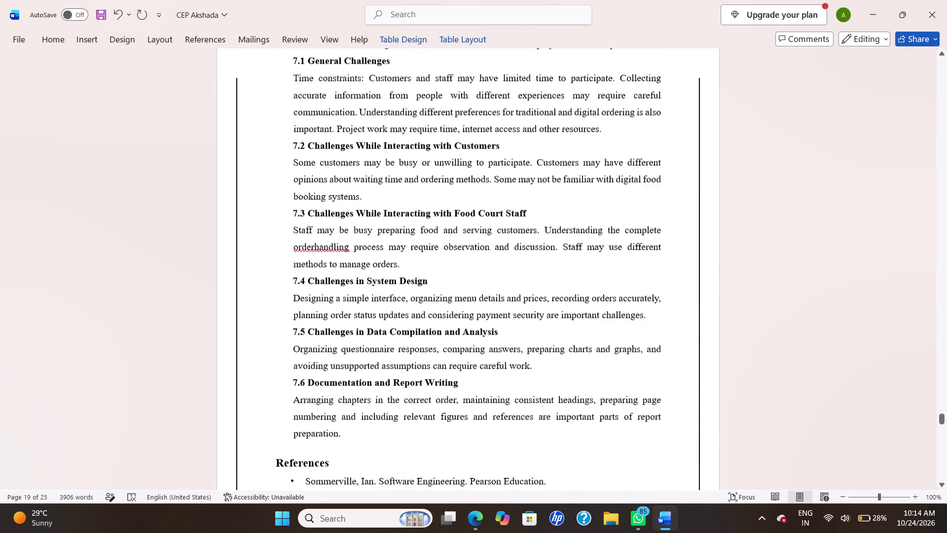
scroll(303, 370, down, 3)
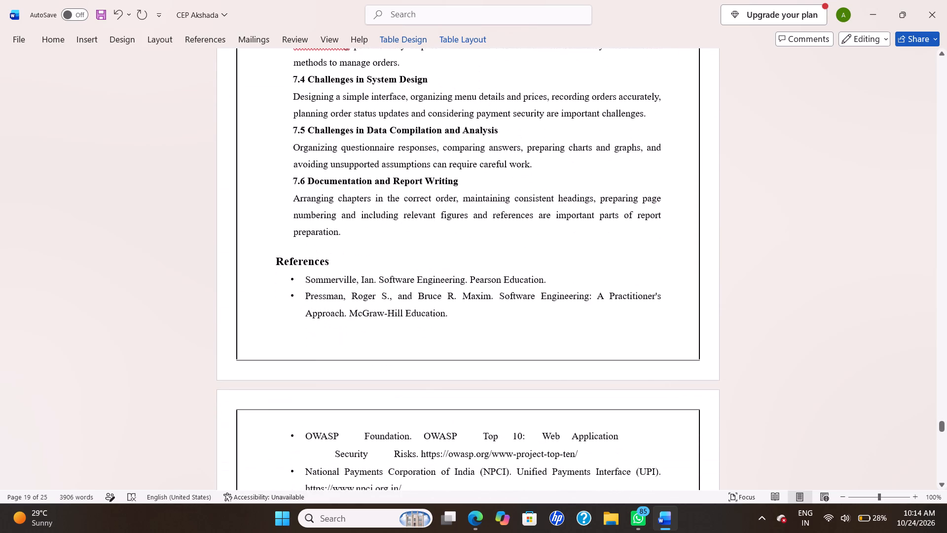
scroll(303, 370, down, 2)
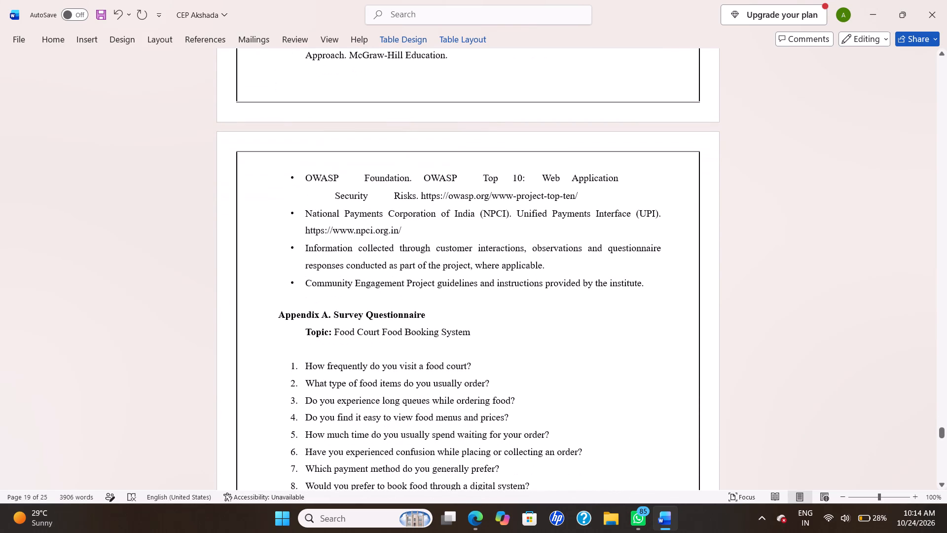
scroll(411, 471, up, 18)
scroll(411, 471, up, 20)
scroll(411, 471, up, 20)
scroll(411, 471, up, 20)
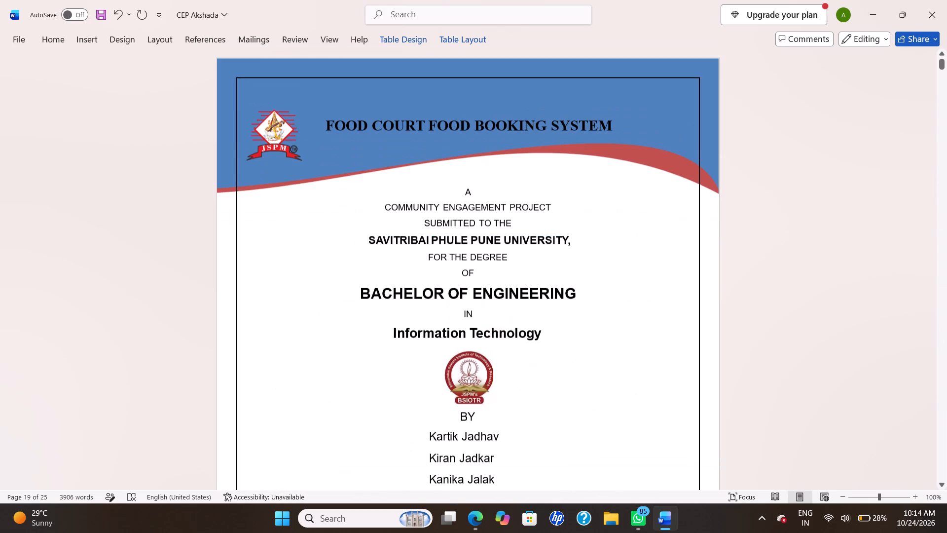
scroll(411, 471, down, 9)
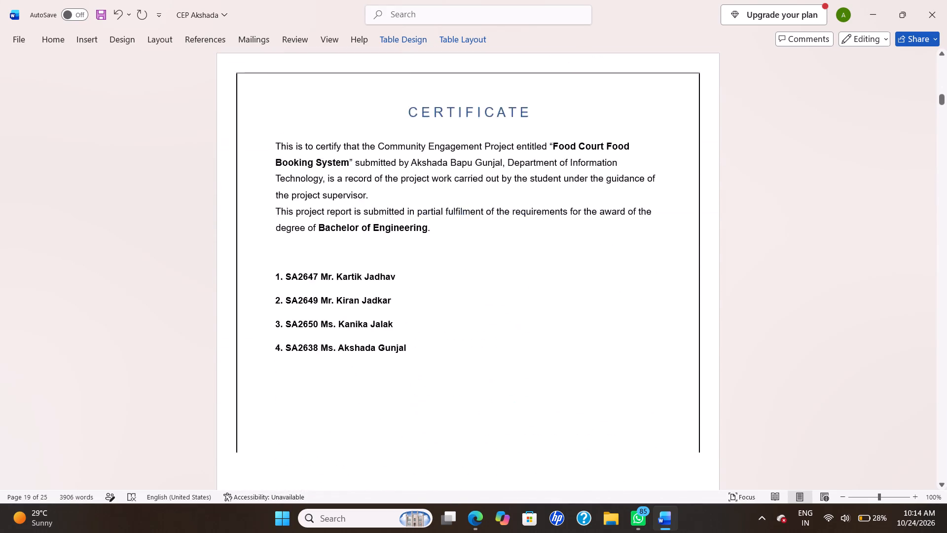
scroll(411, 471, down, 4)
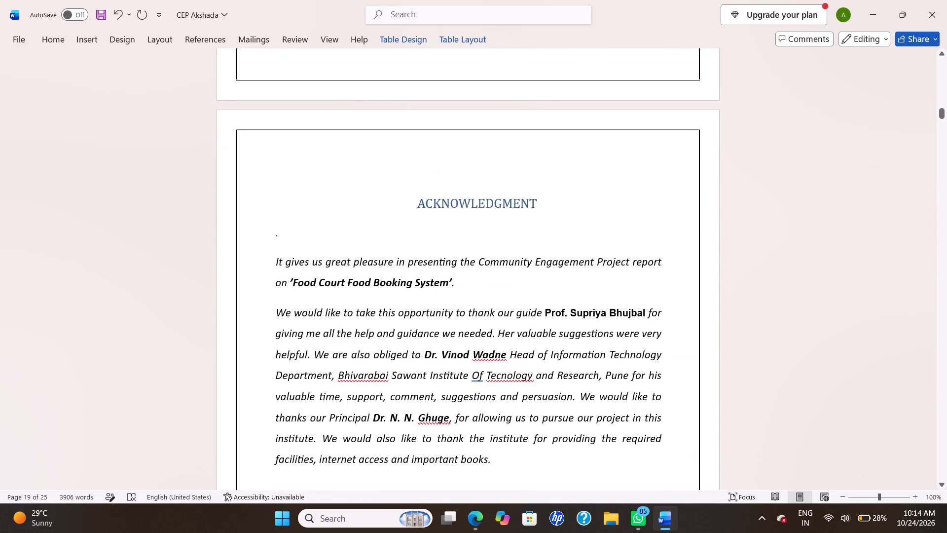
scroll(411, 471, down, 7)
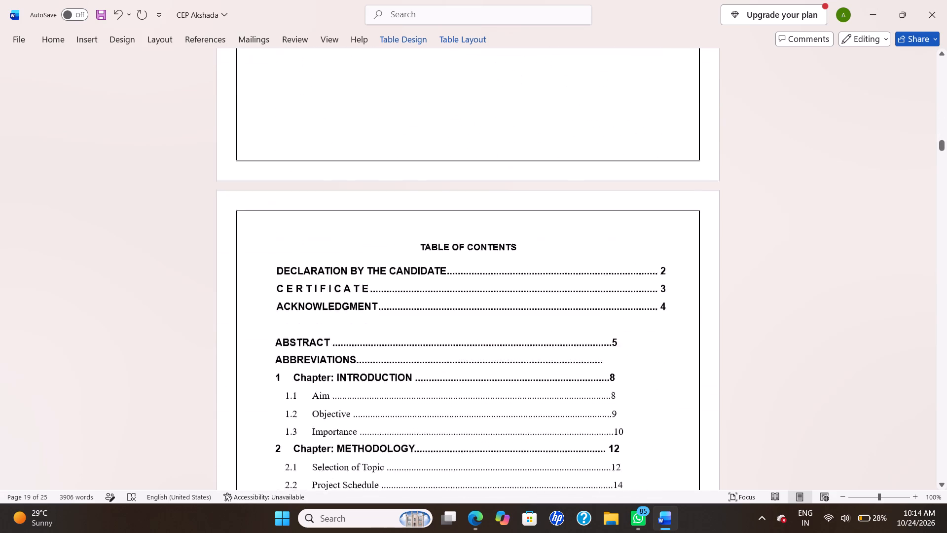
scroll(411, 471, down, 2)
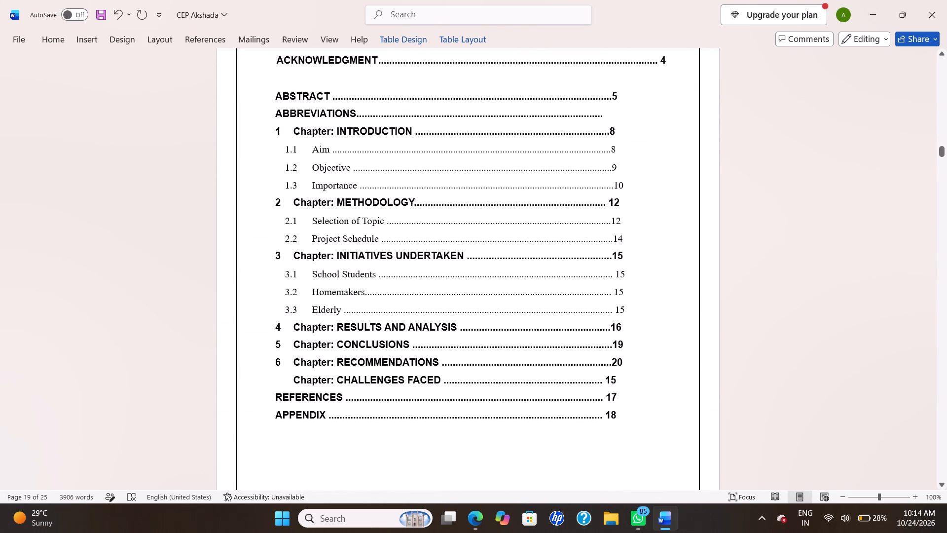
click(622, 381)
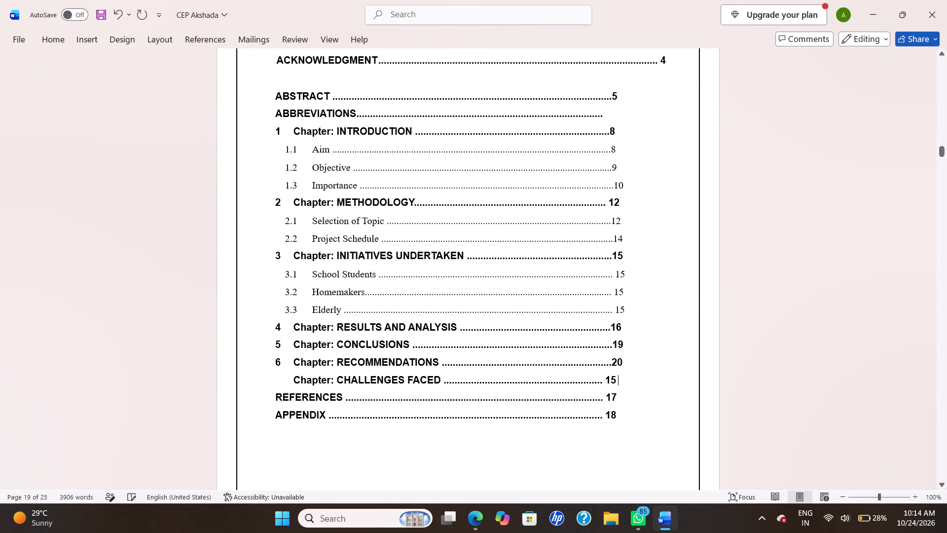
key(BackSpace)
key(BackSpace)
key(BackSpace)
text(22)
Insert blank lines after section 7.6 Documentation and Report Writing so the References heading starts on a new page.
scroll(622, 381, down, 14)
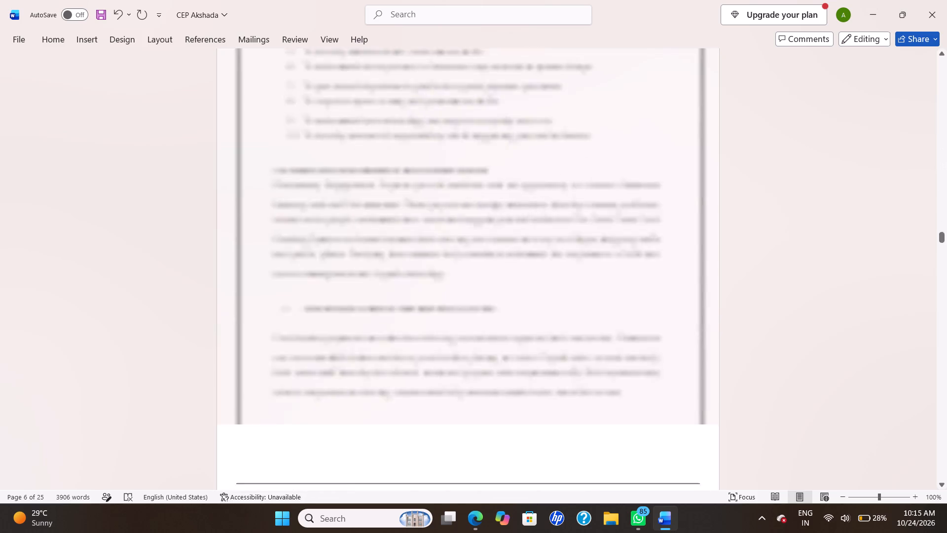
scroll(622, 381, down, 10)
scroll(622, 381, up, 8)
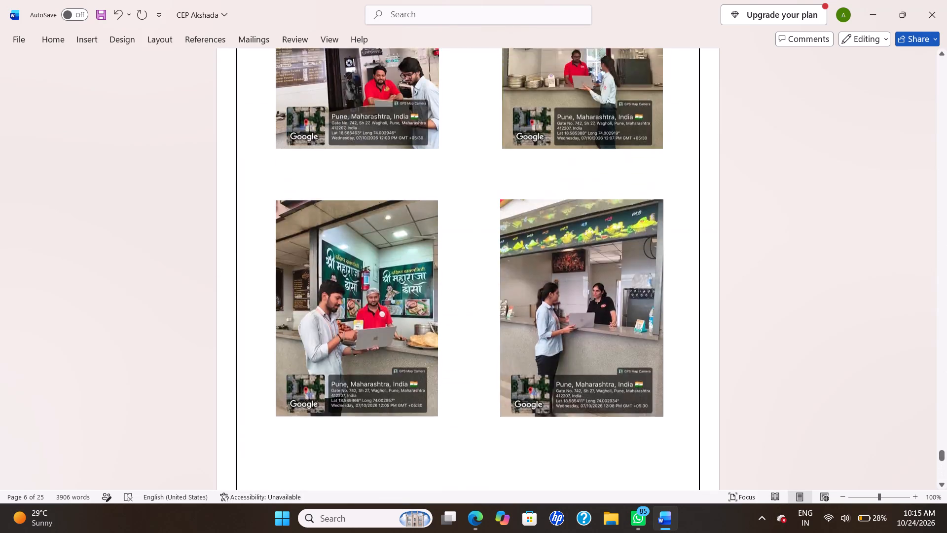
scroll(622, 381, up, 4)
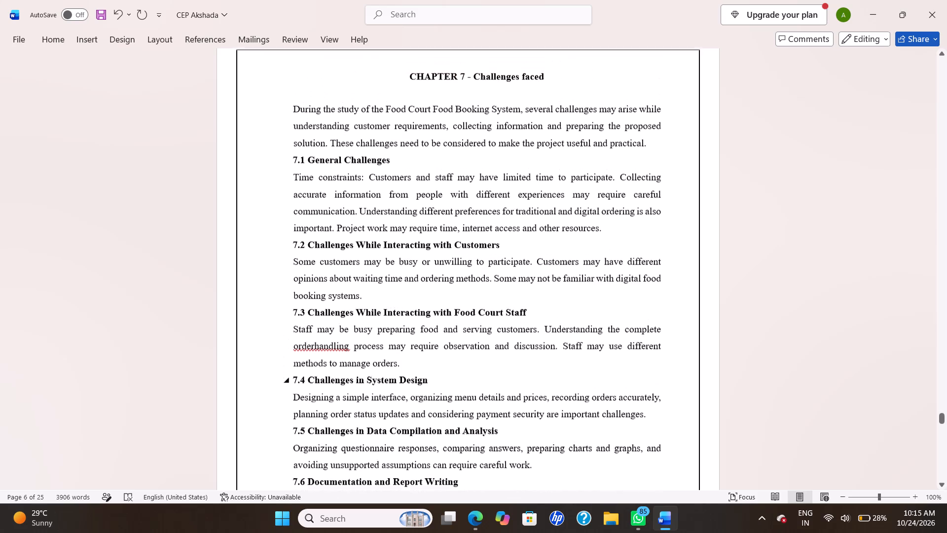
scroll(622, 381, up, 2)
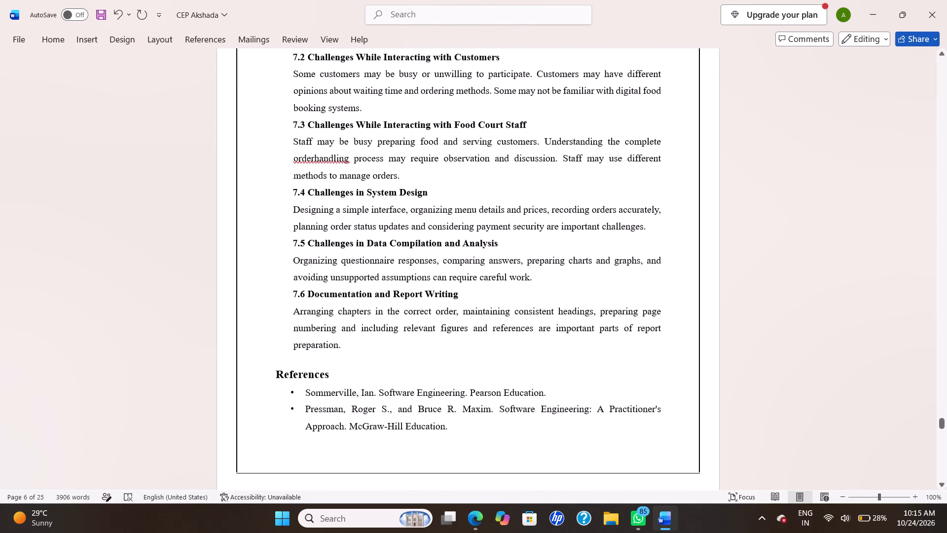
click(318, 358)
key(Return)
key(Return)
key(Return)
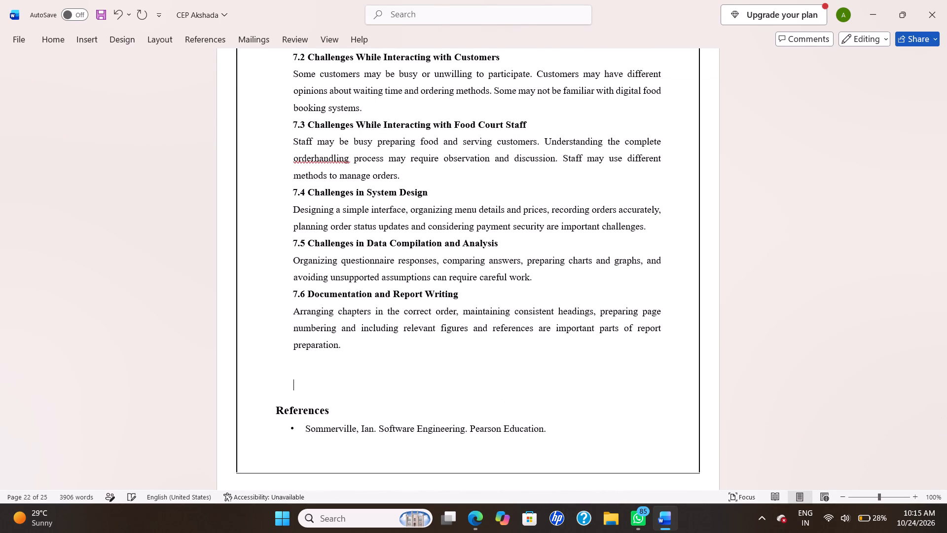
key(Return)
key(Return)
key(Return)
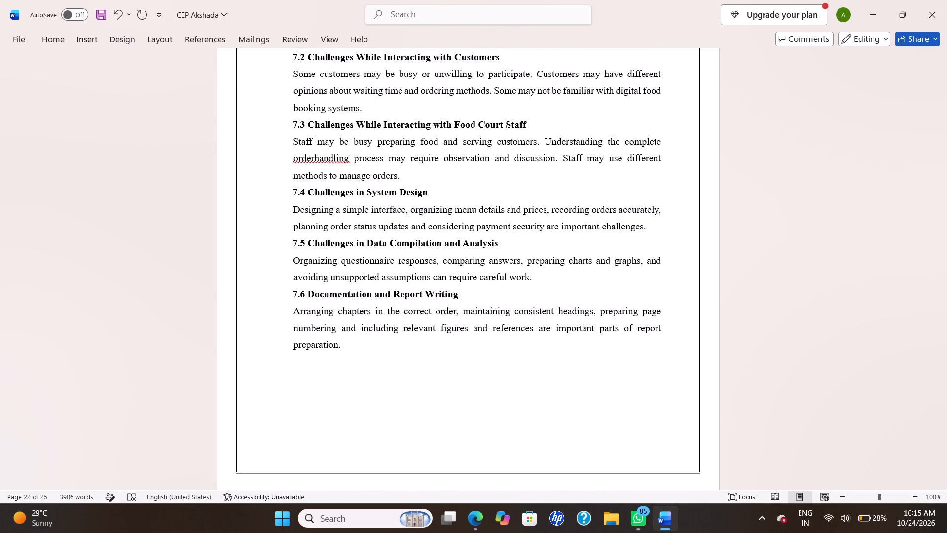
Insert blank lines above the "B. Survey Photographs" heading to push it down toward its photographs.
scroll(318, 358, down, 4)
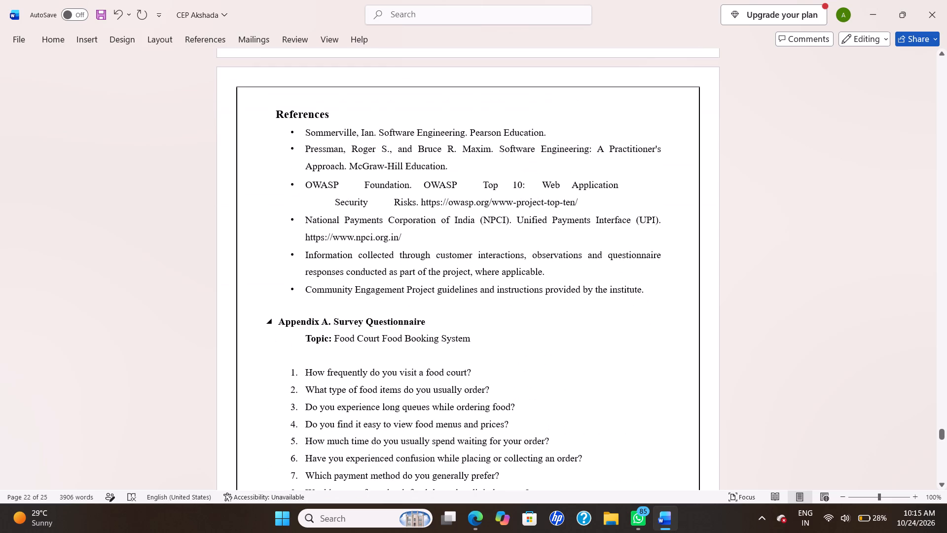
scroll(327, 325, down, 2)
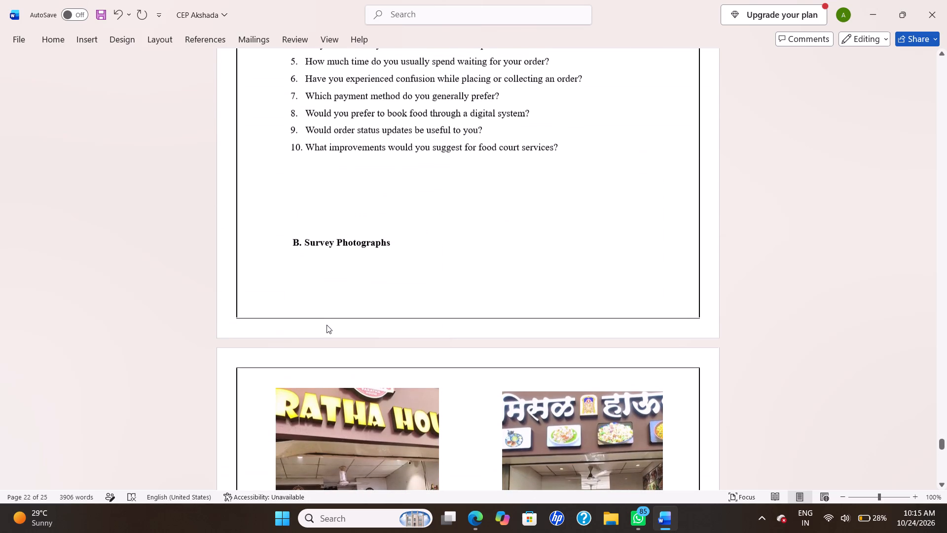
click(333, 224)
key(Return)
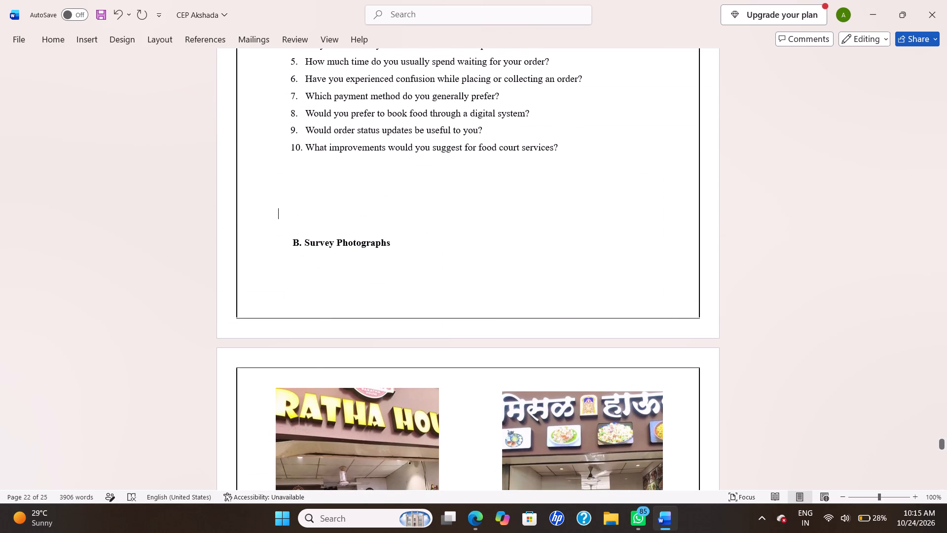
key(Return)
key(Return)
Set the page number of the References contents entry to 23.
scroll(333, 224, down, 5)
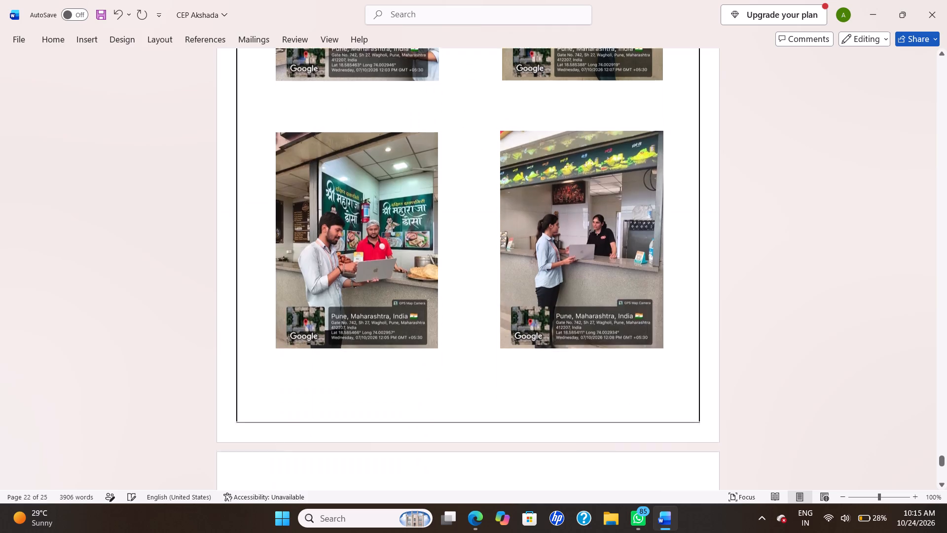
scroll(333, 224, down, 2)
scroll(333, 224, up, 20)
scroll(333, 224, up, 20)
scroll(333, 224, up, 20)
scroll(333, 224, up, 10)
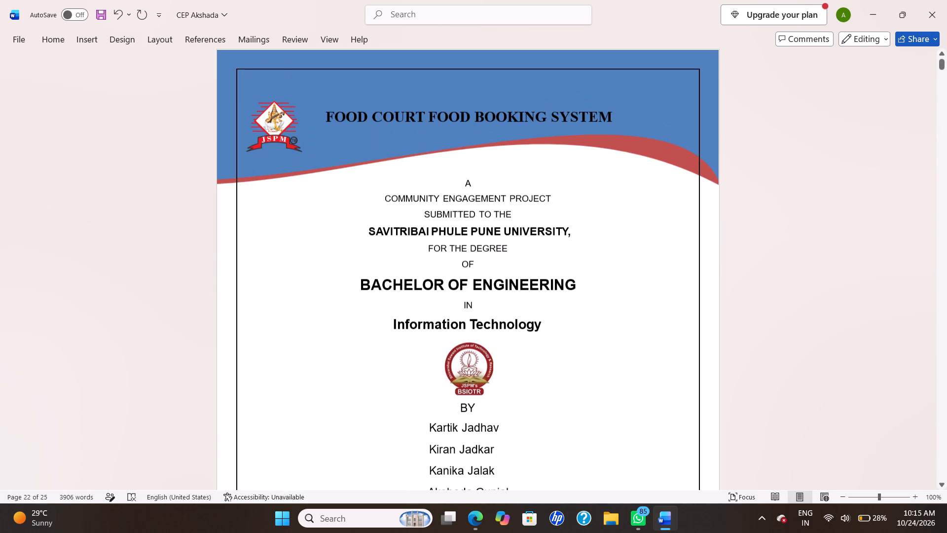
scroll(333, 224, down, 7)
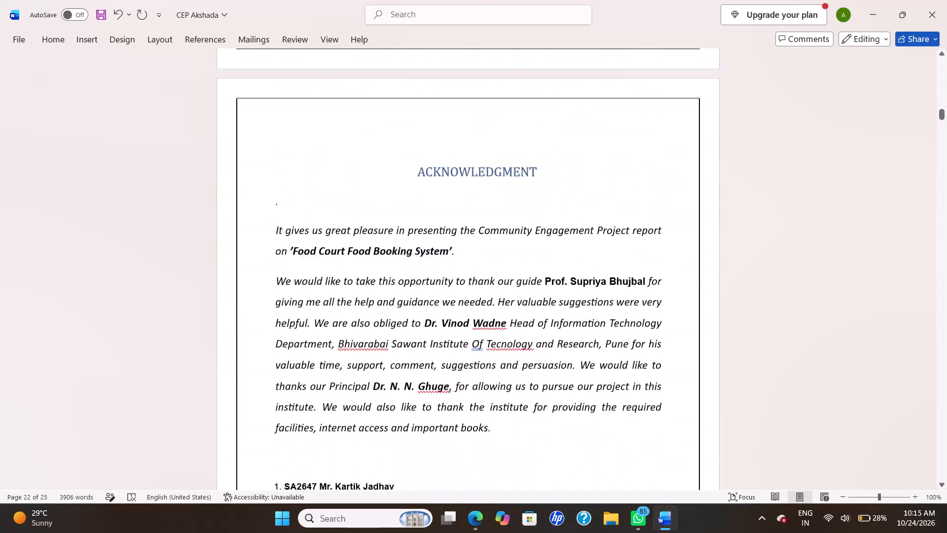
scroll(333, 224, down, 9)
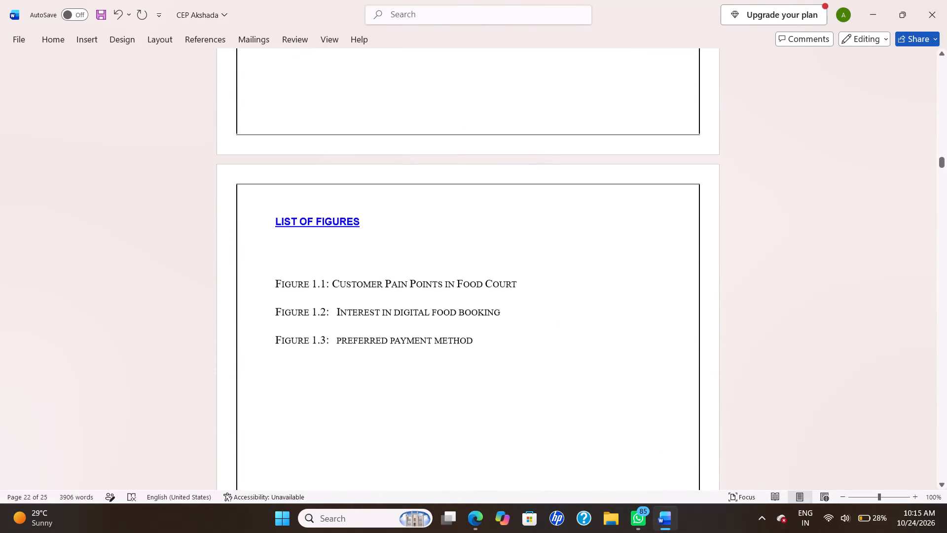
scroll(333, 224, up, 2)
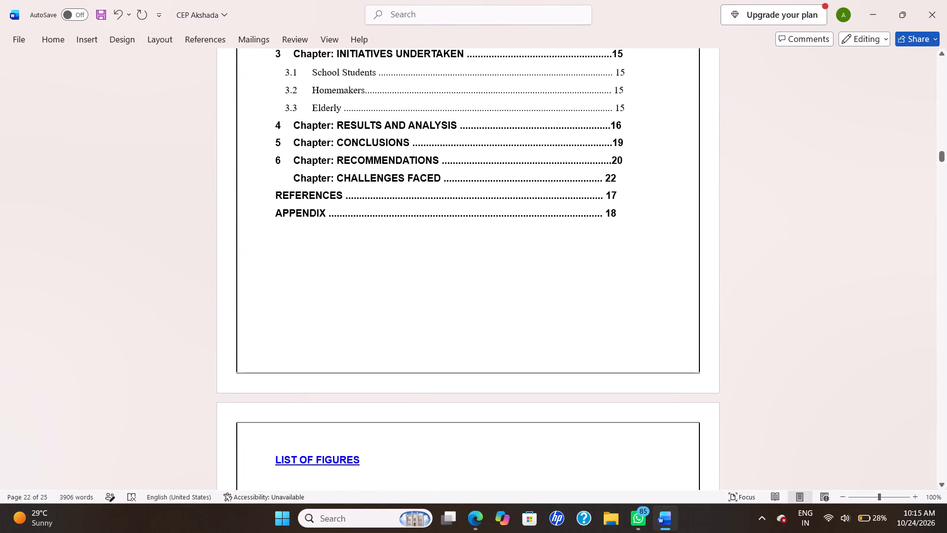
click(619, 194)
key(BackSpace)
key(BackSpace)
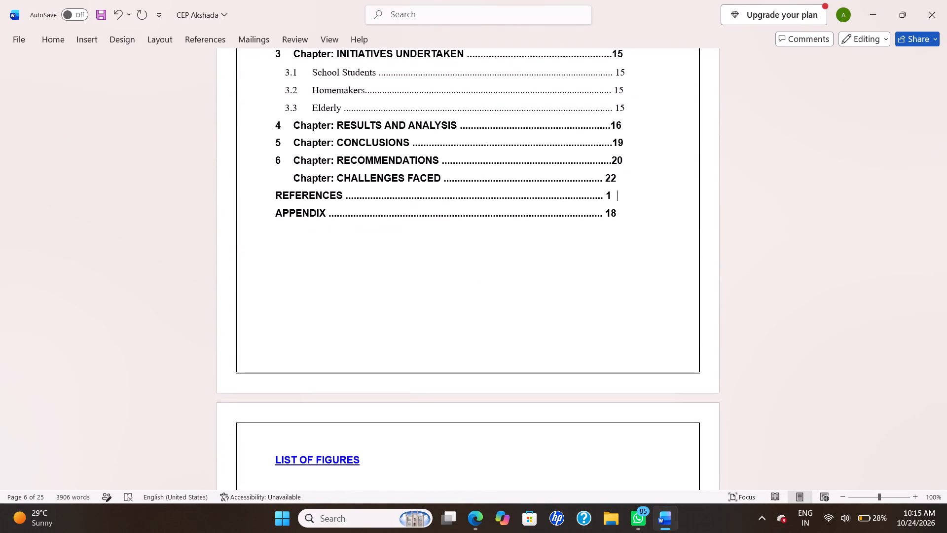
key(BackSpace)
text(23)
Set the page number of the Appendix contents entry to 24.
click(622, 212)
key(BackSpace)
key(BackSpace)
text(24)
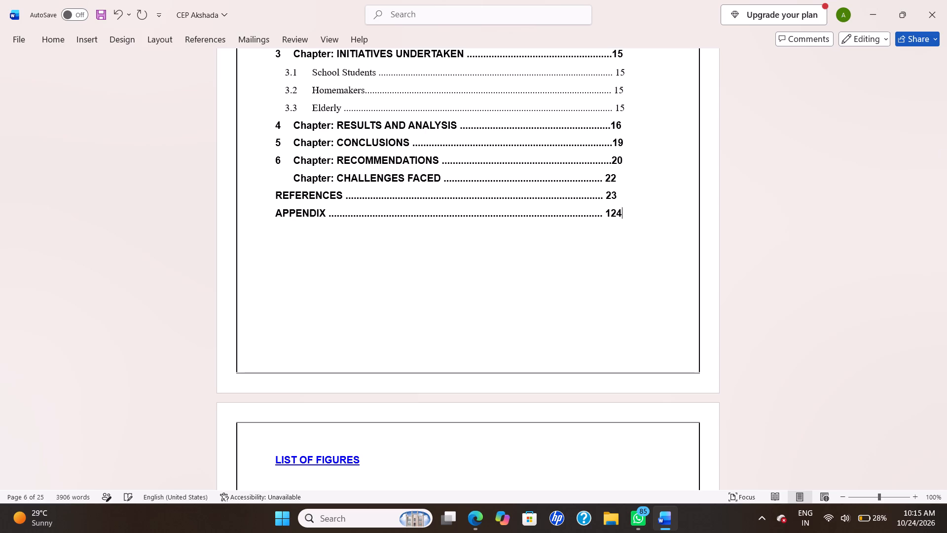
key(BackSpace)
key(BackSpace)
key(BackSpace)
text(24)
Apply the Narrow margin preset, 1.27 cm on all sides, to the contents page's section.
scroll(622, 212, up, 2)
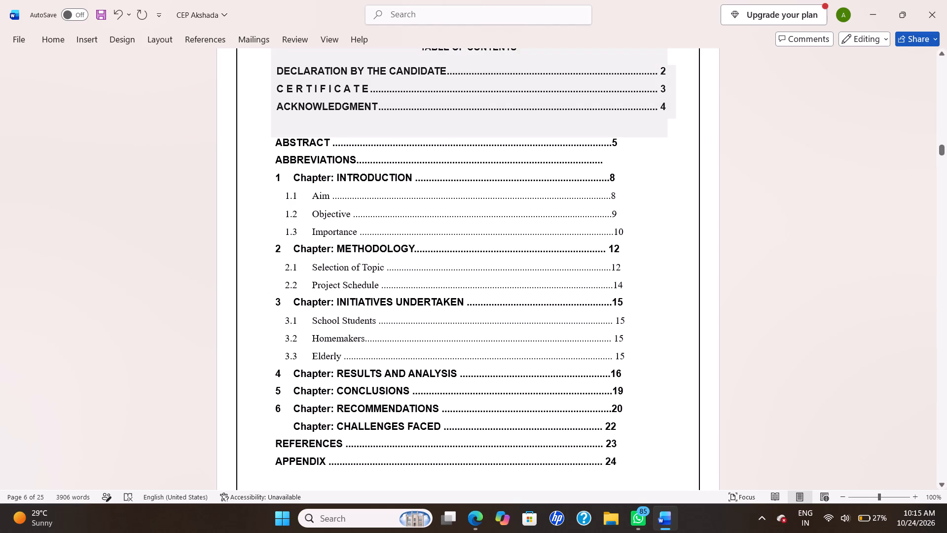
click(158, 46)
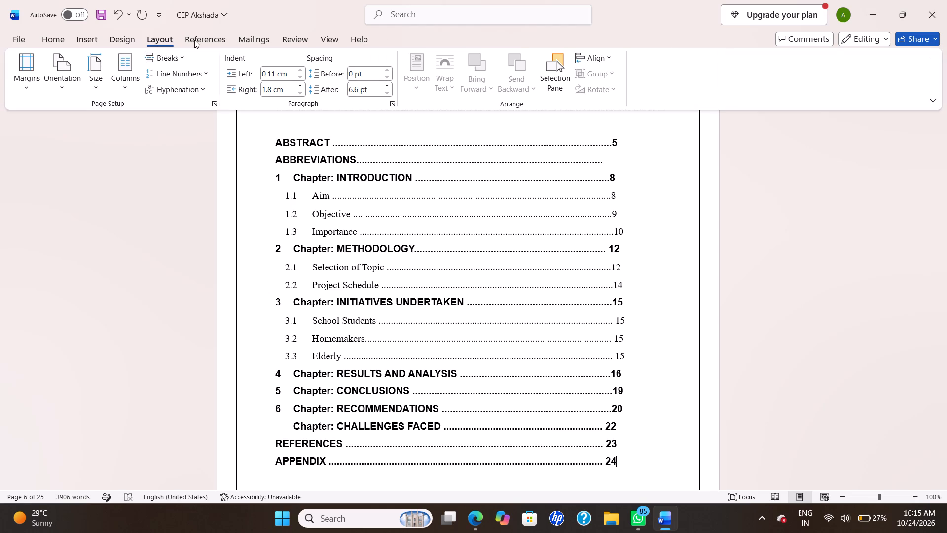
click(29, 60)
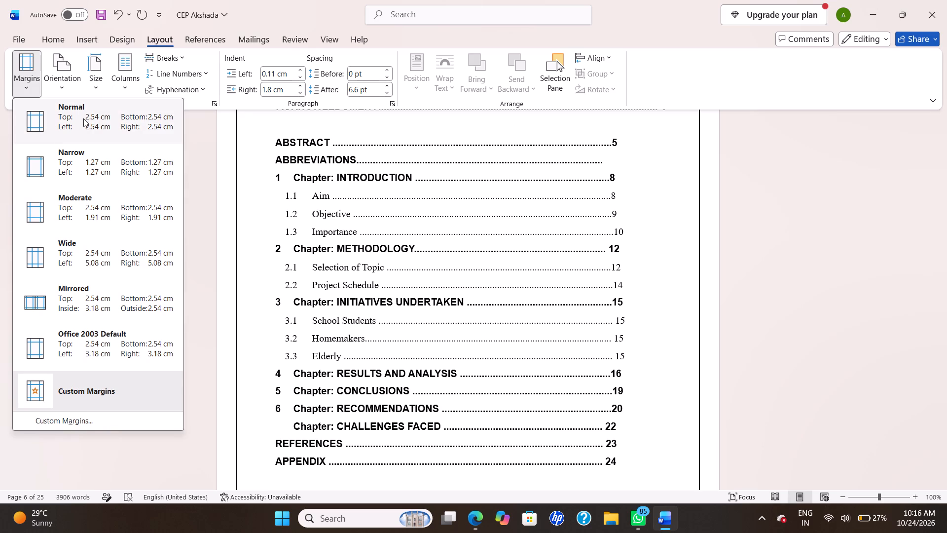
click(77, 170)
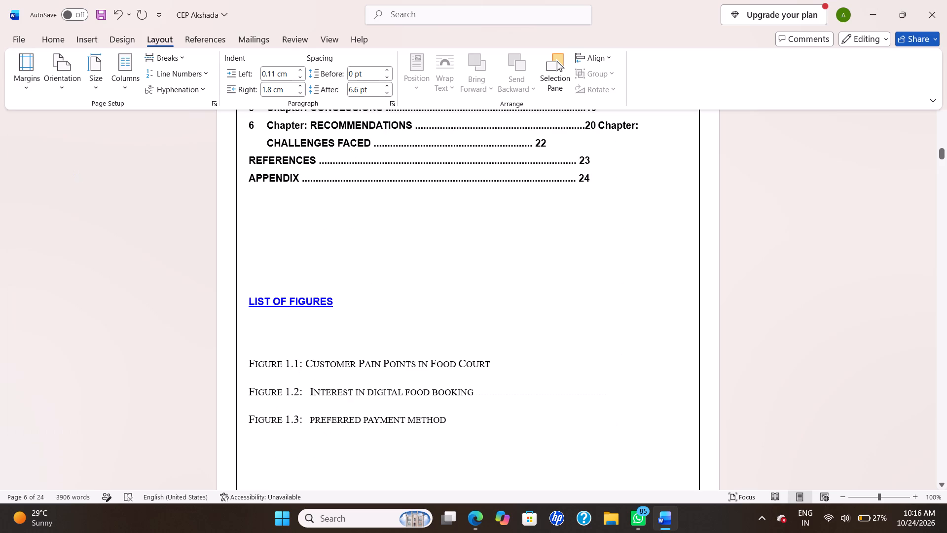
Apply the Normal margin preset, 2.54 cm on all sides, to the contents page's section.
click(30, 73)
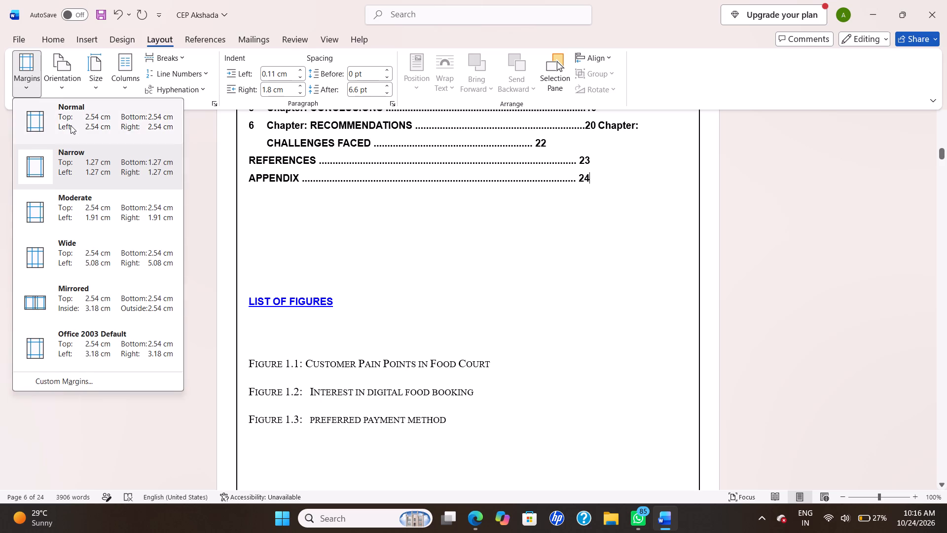
click(71, 125)
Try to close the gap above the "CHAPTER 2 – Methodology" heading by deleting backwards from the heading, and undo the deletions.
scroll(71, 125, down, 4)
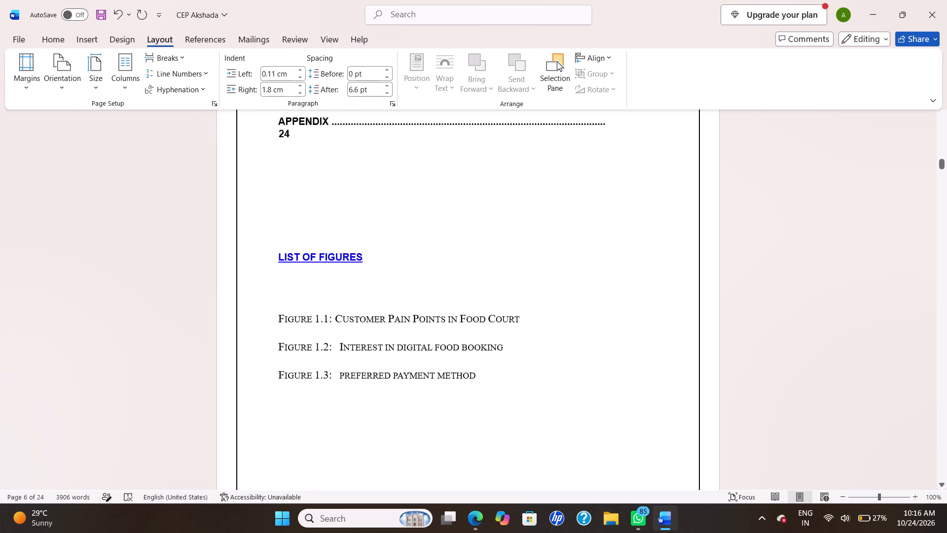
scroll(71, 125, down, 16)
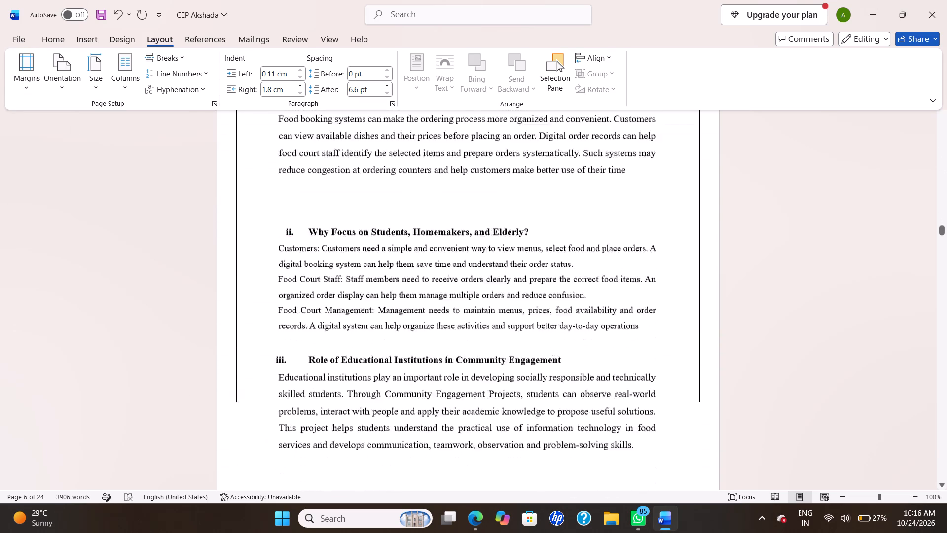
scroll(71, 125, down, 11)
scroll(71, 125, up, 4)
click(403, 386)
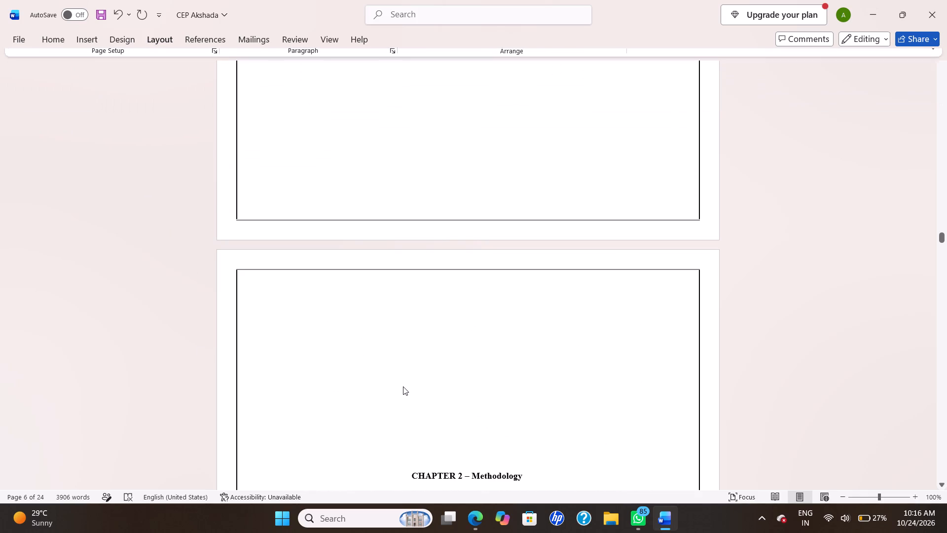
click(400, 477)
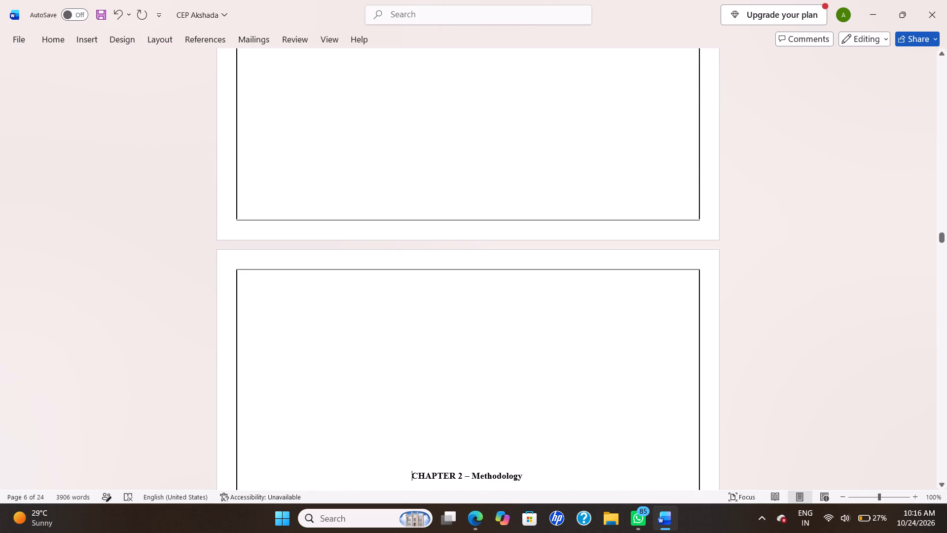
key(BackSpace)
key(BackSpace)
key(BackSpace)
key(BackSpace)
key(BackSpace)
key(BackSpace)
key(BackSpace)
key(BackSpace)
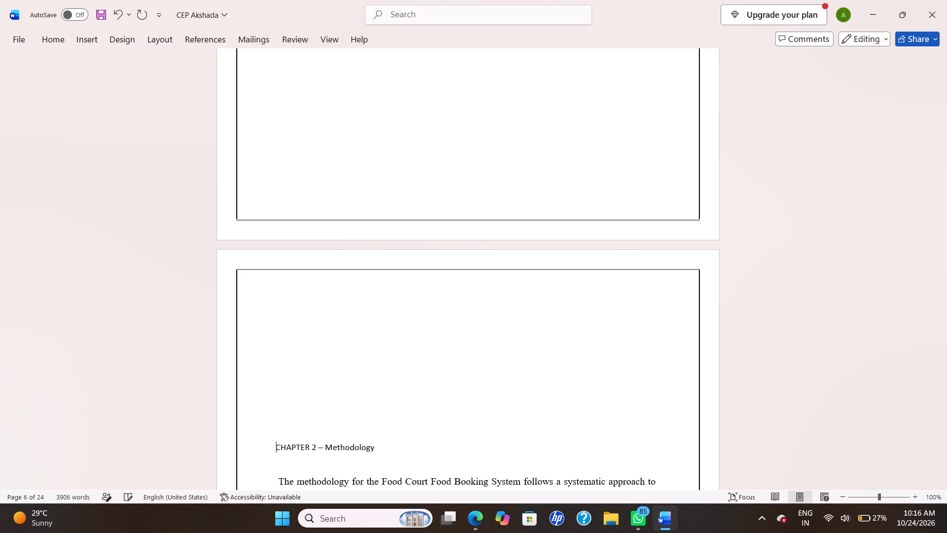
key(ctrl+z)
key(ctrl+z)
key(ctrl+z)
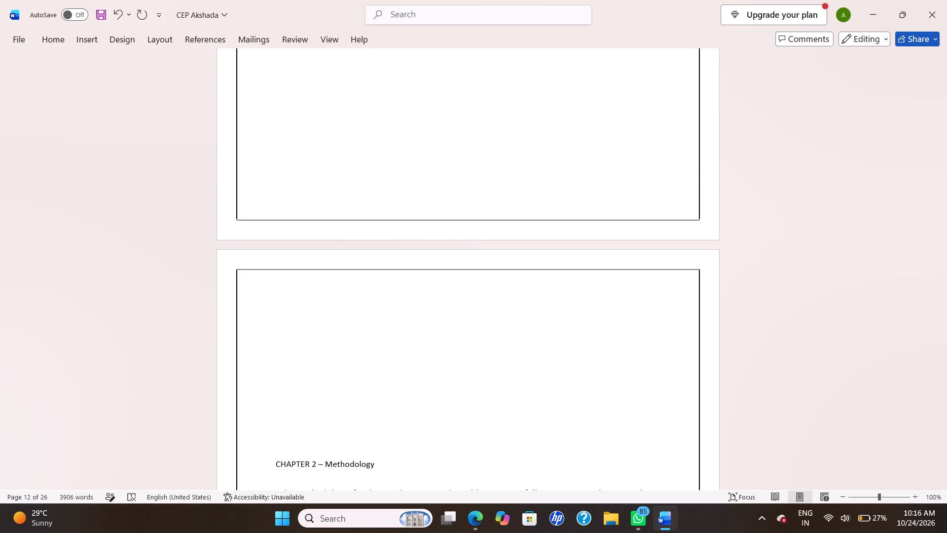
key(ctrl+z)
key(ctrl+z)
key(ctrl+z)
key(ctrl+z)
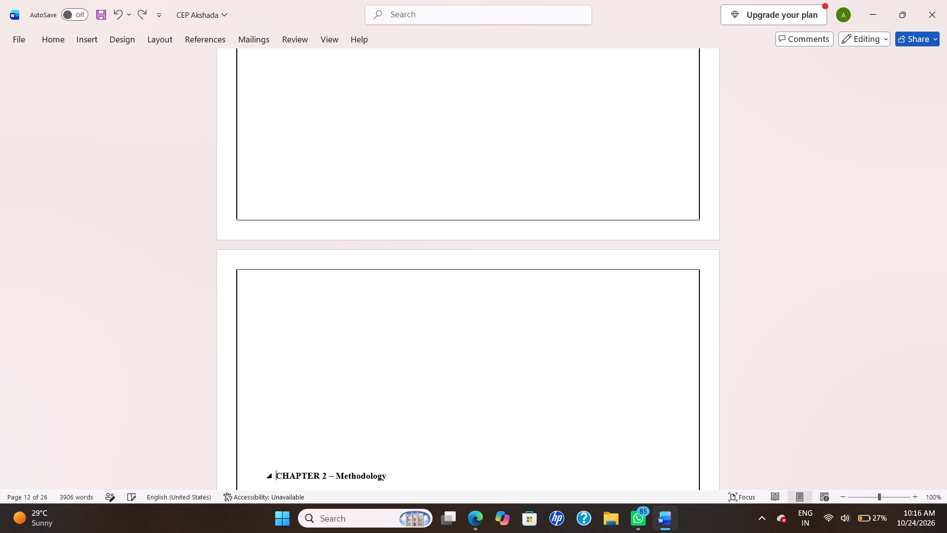
Remove the blank lines above the "CHAPTER 2 – Methodology" heading, keeping the heading at the start of its own page.
click(291, 455)
key(BackSpace)
key(BackSpace)
key(BackSpace)
key(BackSpace)
key(BackSpace)
key(BackSpace)
key(BackSpace)
key(BackSpace)
key(BackSpace)
key(BackSpace)
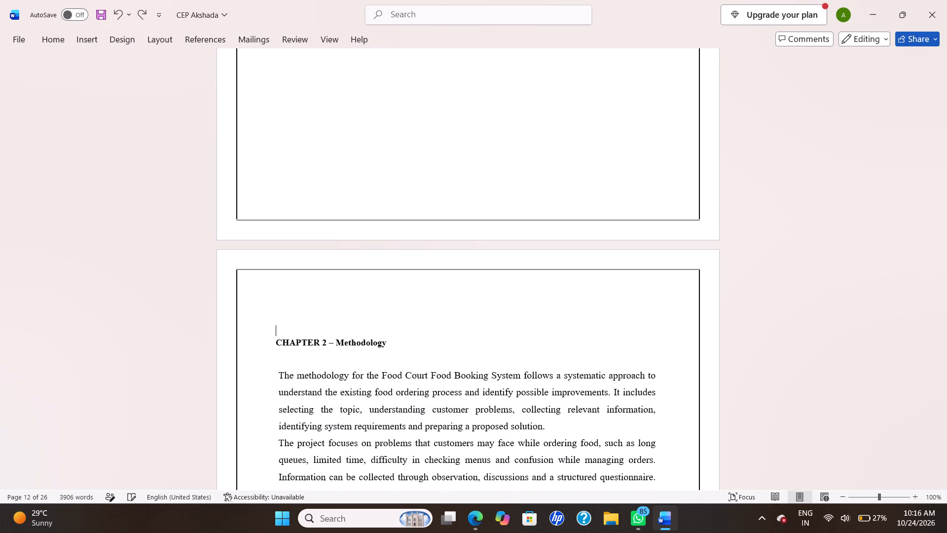
key(BackSpace)
key(BackSpace)
key(BackSpace)
key(Return)
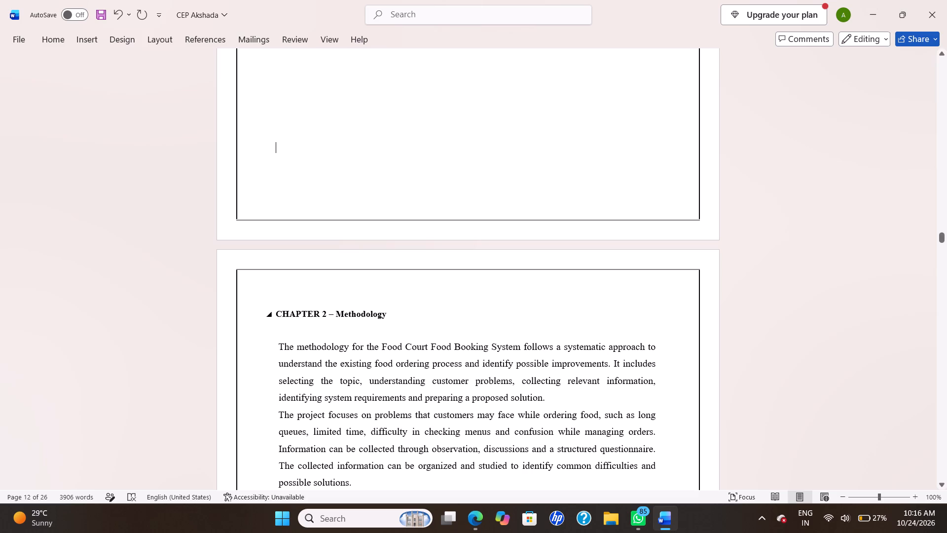
Centre the "CHAPTER 2 – Methodology" heading.
drag(275, 318, 377, 299)
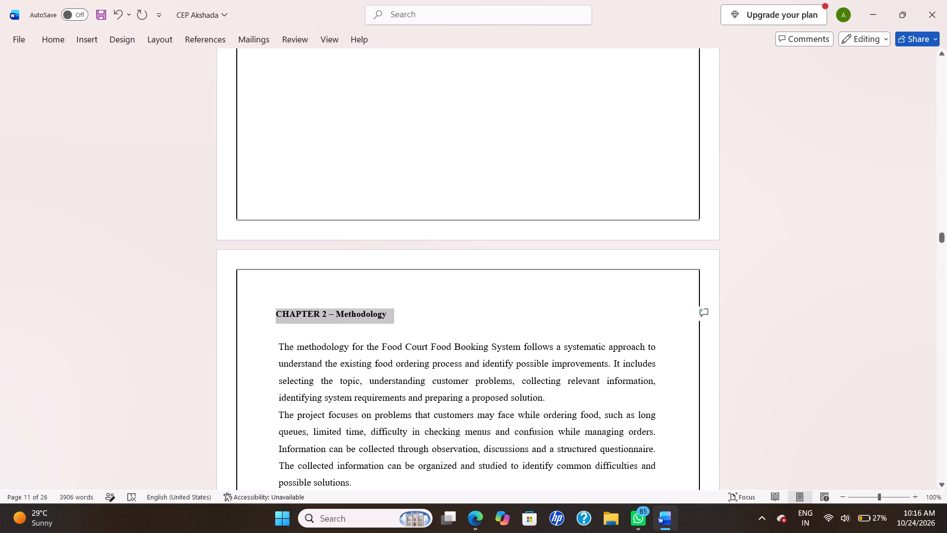
drag(377, 299, 391, 303)
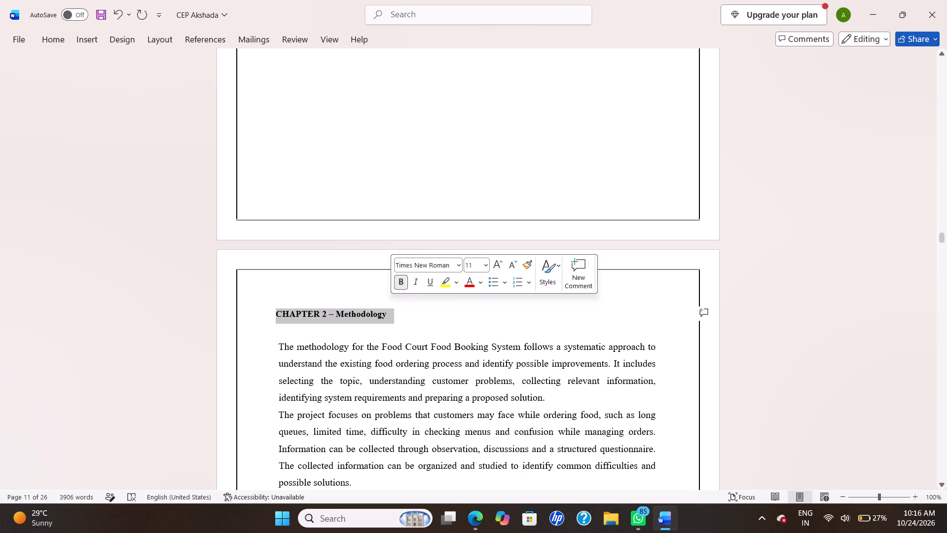
click(15, 42)
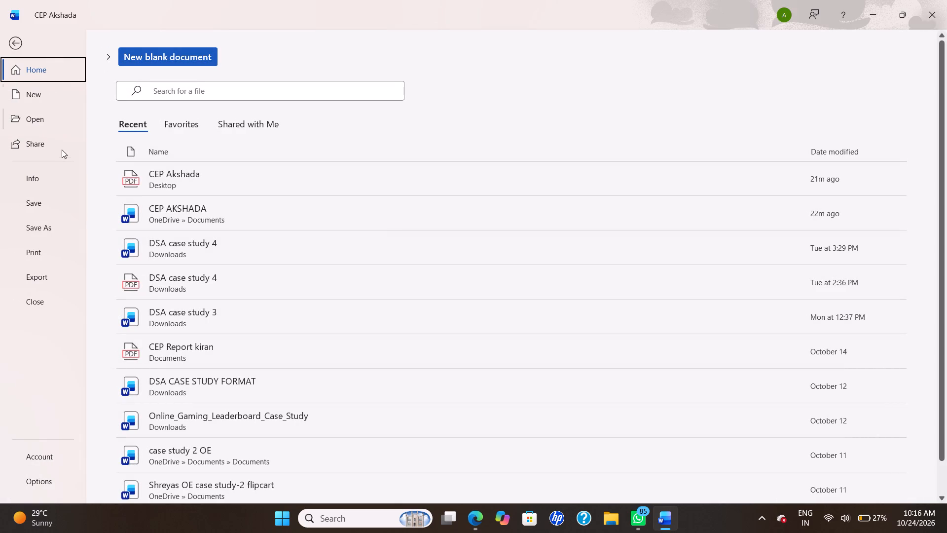
click(11, 41)
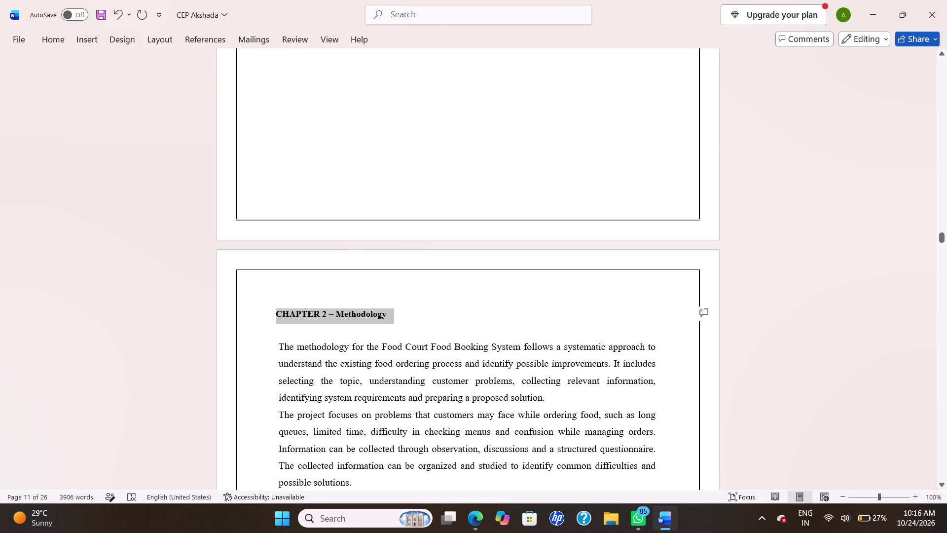
click(55, 39)
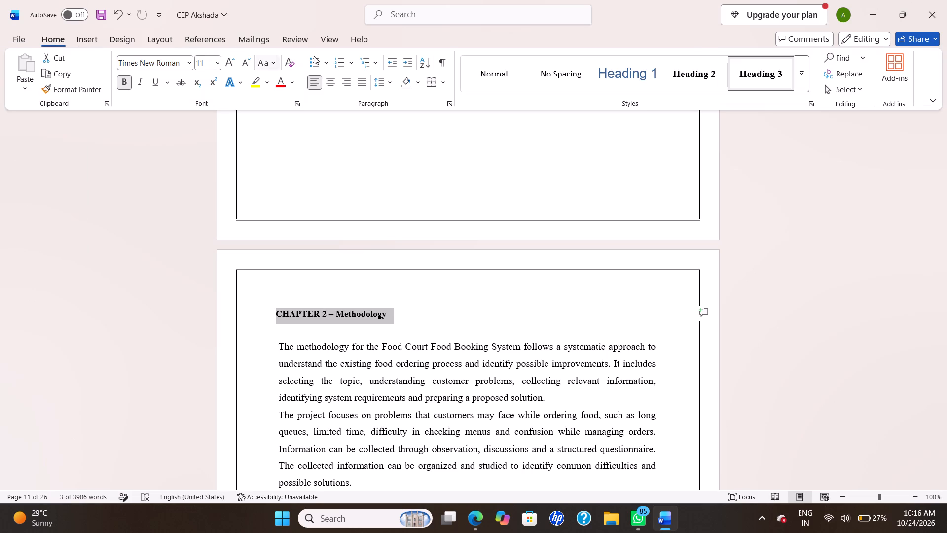
click(333, 84)
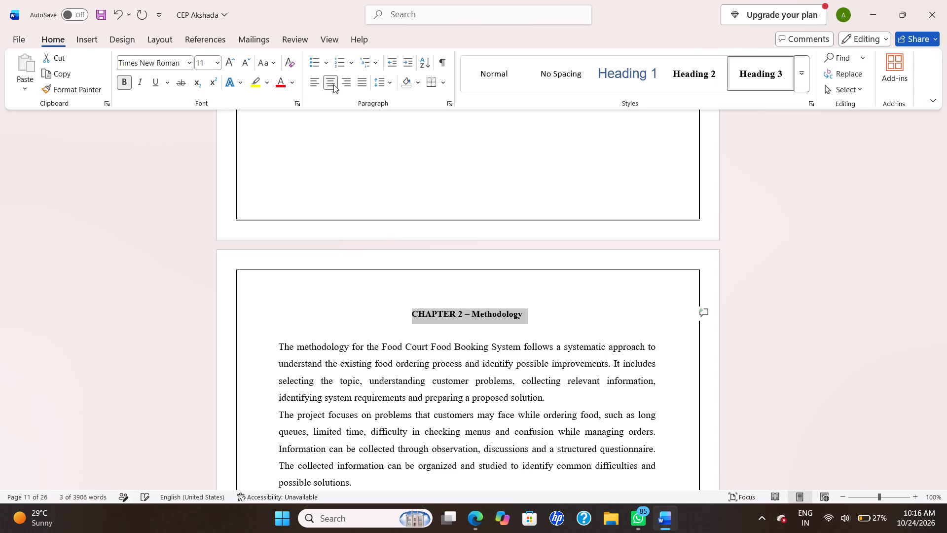
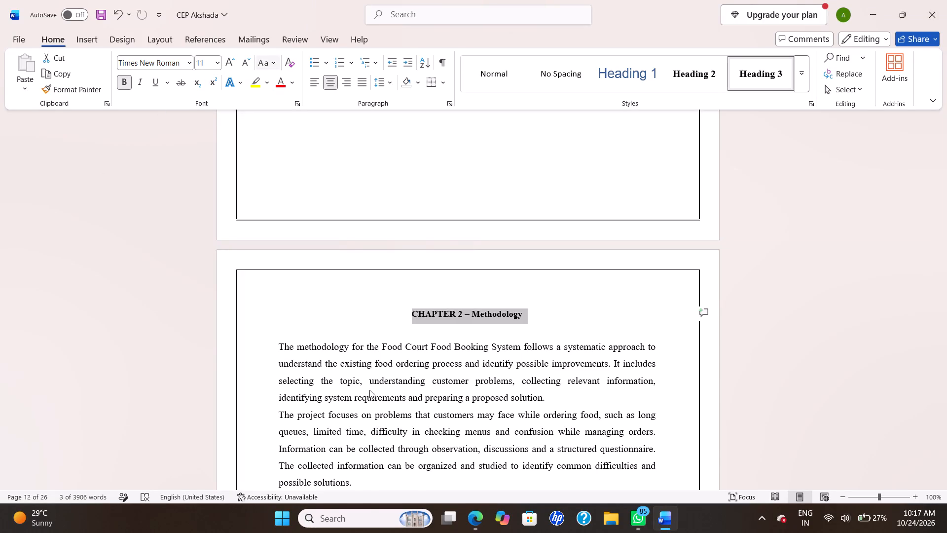
Copy the "2.2 Project Schedule" heading from between the two parts of the schedule table and paste it above the table.
scroll(369, 390, down, 5)
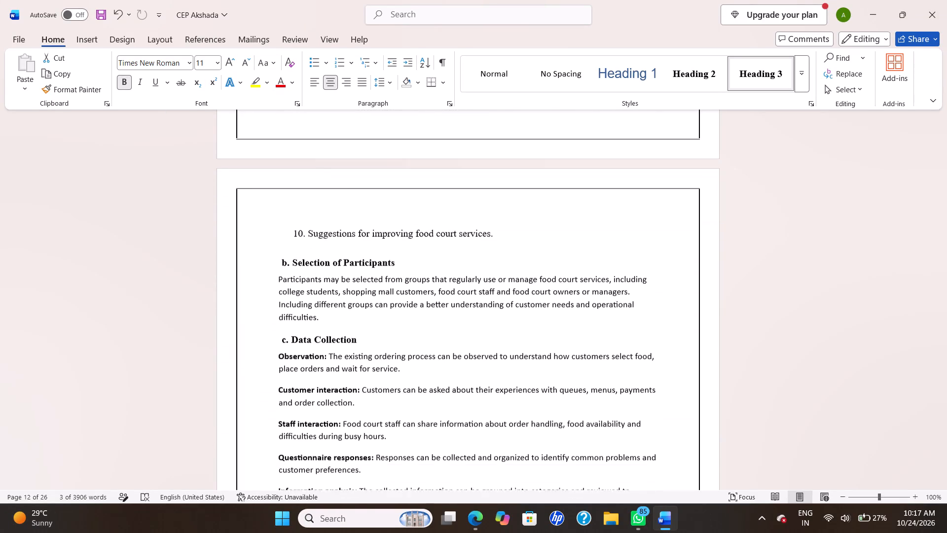
scroll(369, 390, up, 1)
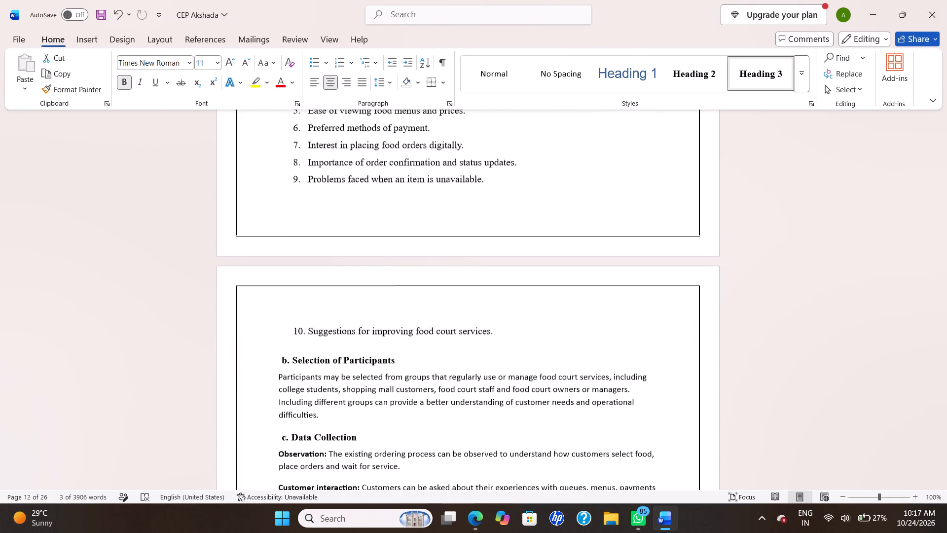
scroll(369, 390, down, 6)
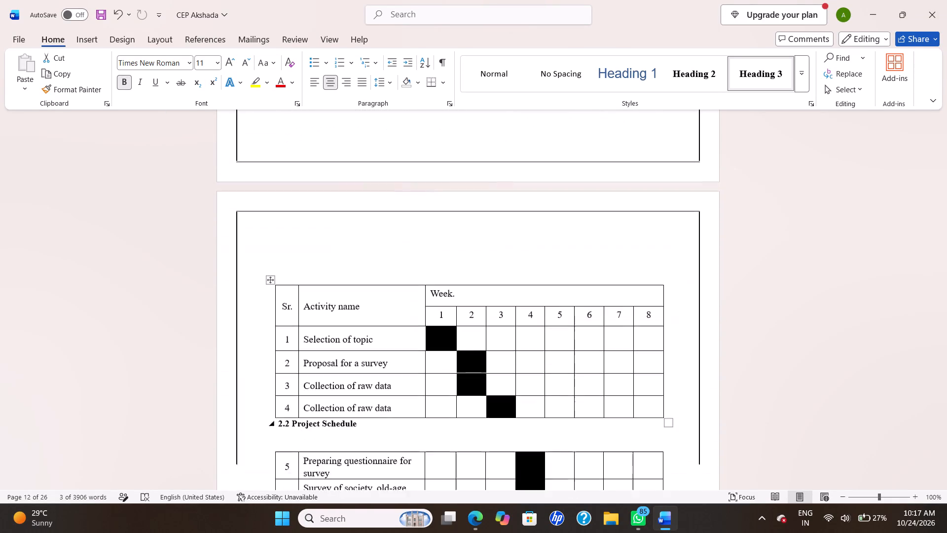
scroll(369, 390, down, 1)
scroll(369, 390, up, 2)
scroll(369, 390, right, 1)
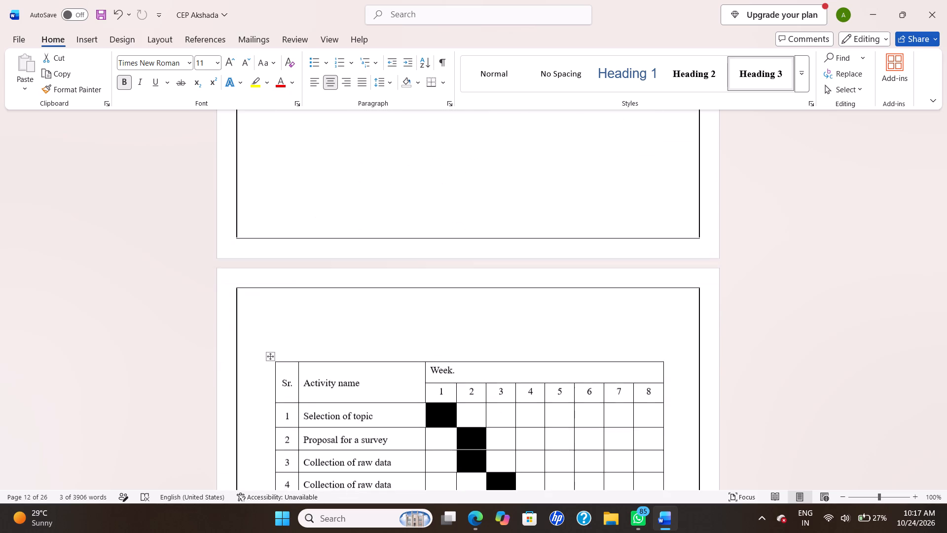
scroll(369, 390, right, 1)
scroll(369, 390, down, 1)
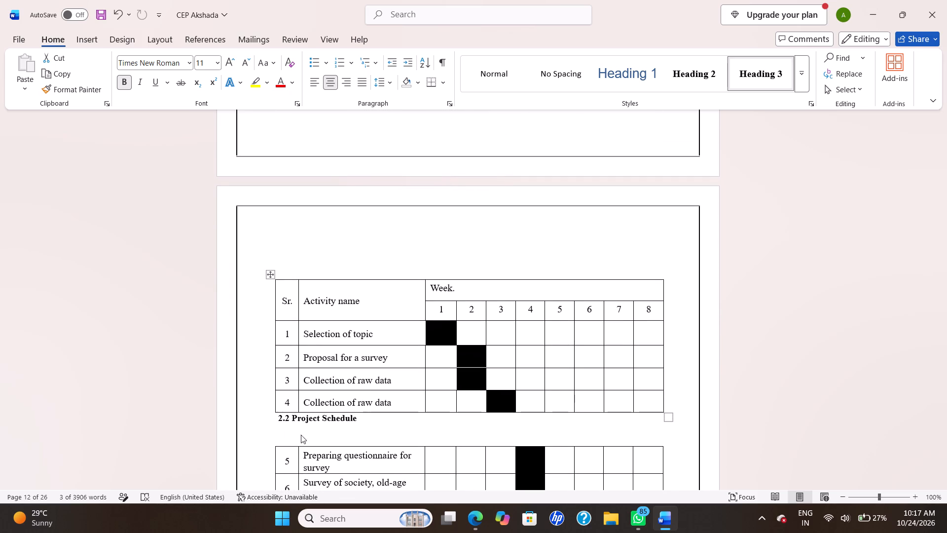
drag(277, 419, 334, 416)
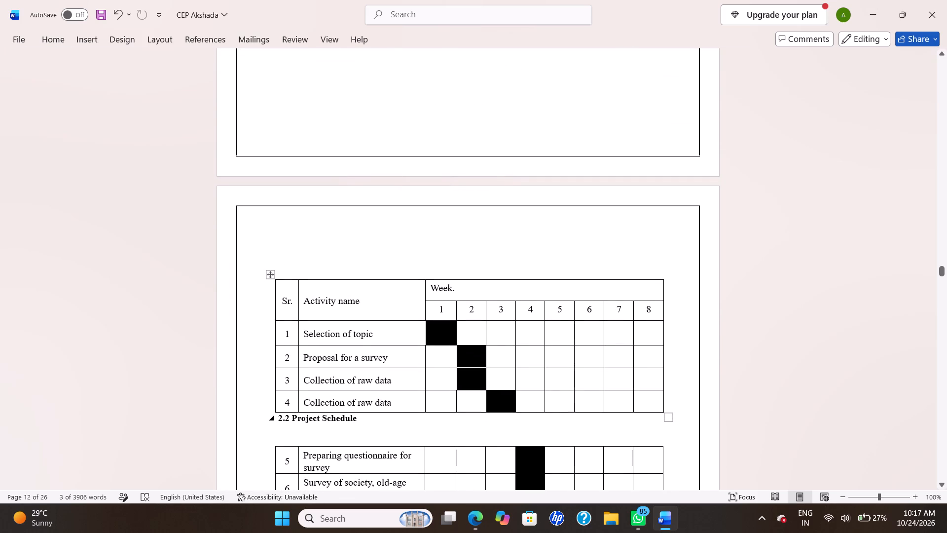
drag(334, 416, 355, 420)
drag(355, 420, 288, 420)
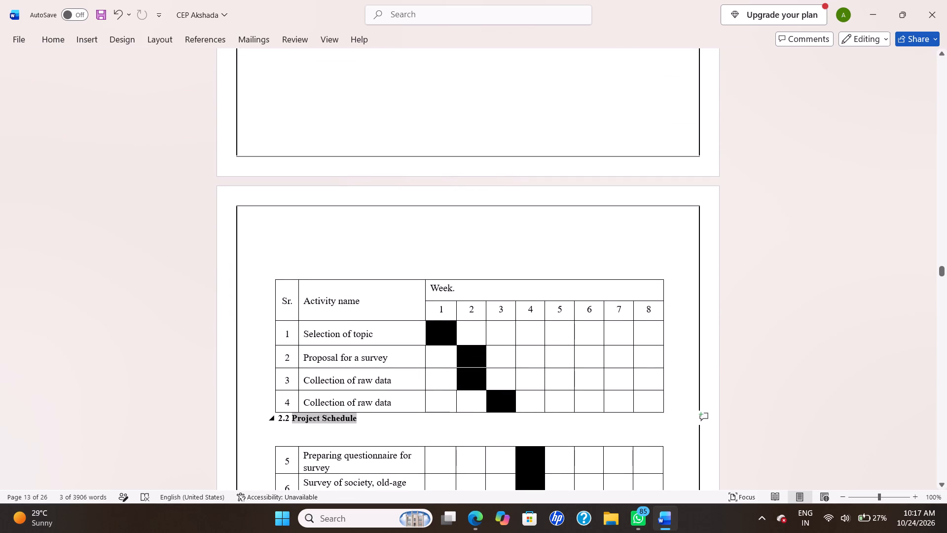
drag(288, 420, 278, 421)
key(ctrl+c)
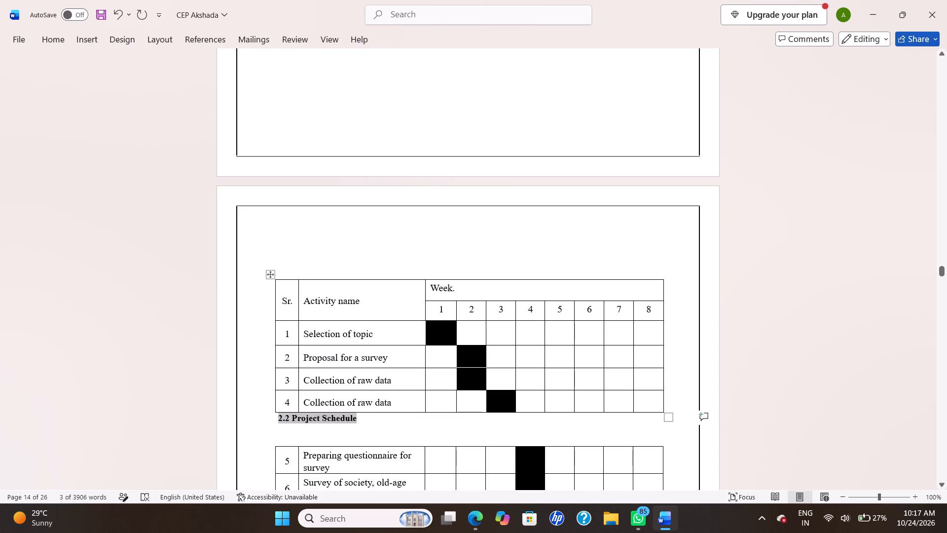
click(302, 254)
key(ctrl+v)
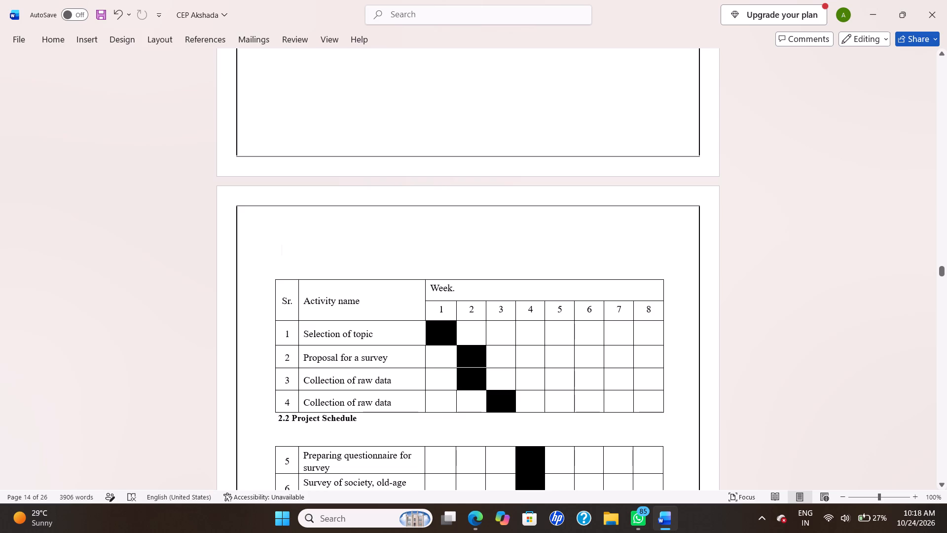
drag(281, 252, 356, 248)
click(366, 229)
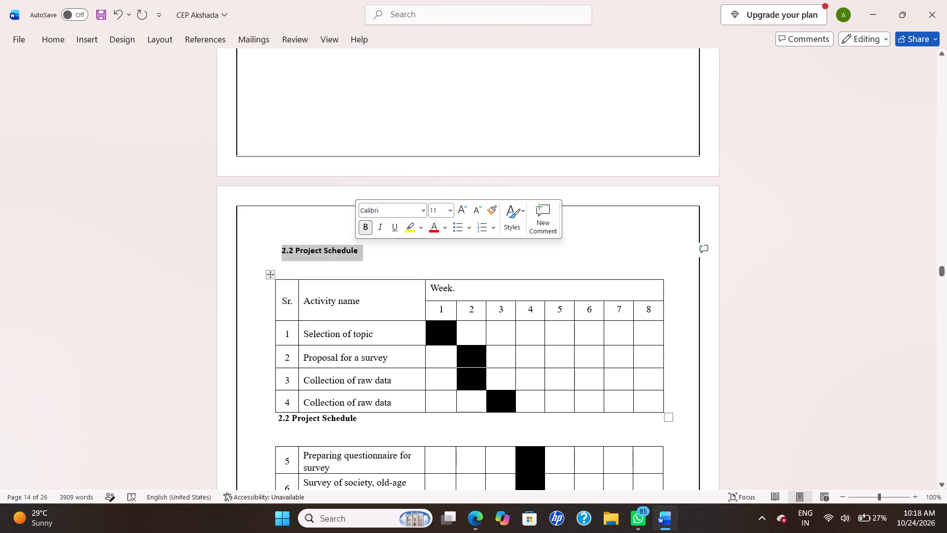
Delete the original "2.2 Project Schedule" heading between the two table parts, along with its leftover blank line.
click(365, 420)
key(BackSpace)
key(BackSpace)
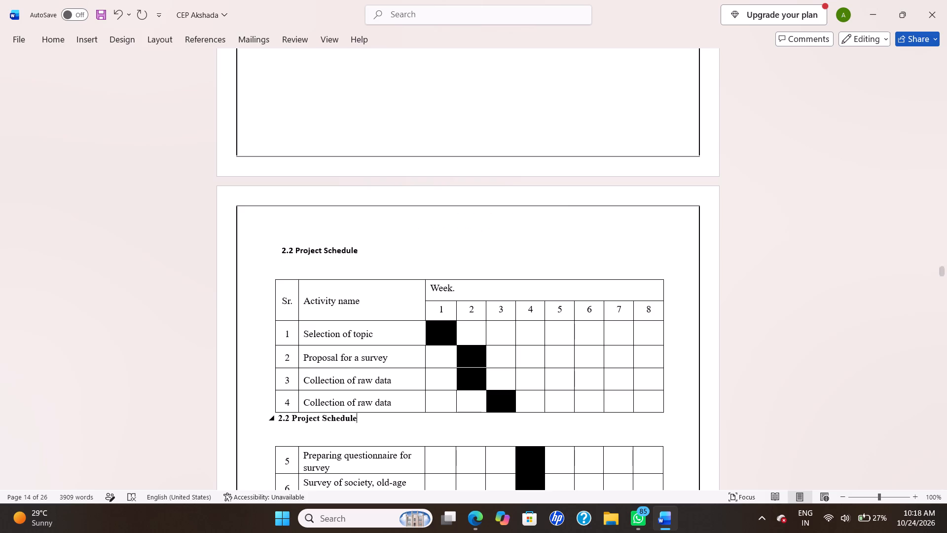
key(BackSpace)
key(BackSpace)
key(BackSpace)
key(BackSpace)
key(BackSpace)
key(BackSpace)
key(BackSpace)
key(BackSpace)
key(BackSpace)
key(BackSpace)
key(BackSpace)
key(BackSpace)
key(BackSpace)
key(BackSpace)
key(BackSpace)
key(BackSpace)
key(BackSpace)
key(BackSpace)
key(BackSpace)
key(BackSpace)
key(BackSpace)
key(BackSpace)
key(BackSpace)
key(BackSpace)
key(BackSpace)
key(BackSpace)
key(BackSpace)
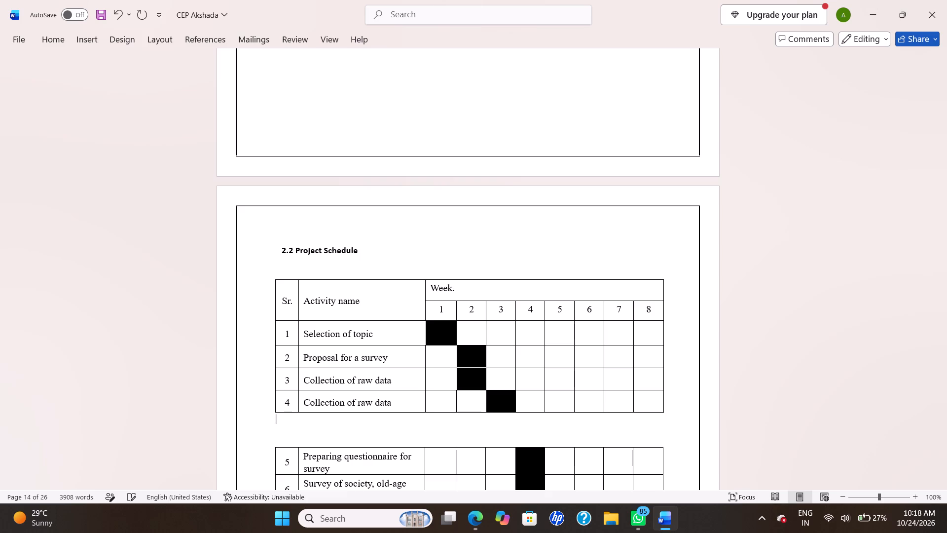
key(BackSpace)
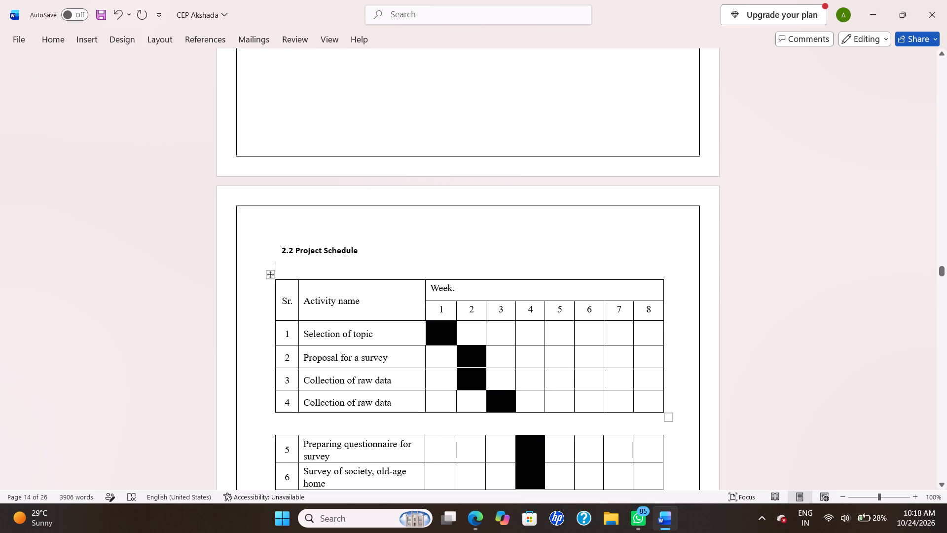
Move the upper part of the schedule table down to join rows 1–4 with the rows starting at 5.
drag(266, 273, 268, 299)
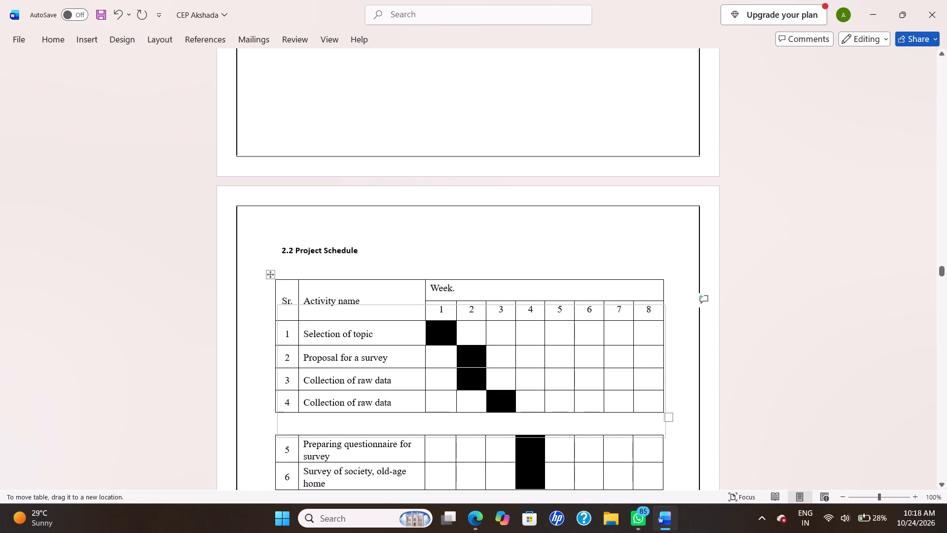
drag(268, 299, 265, 296)
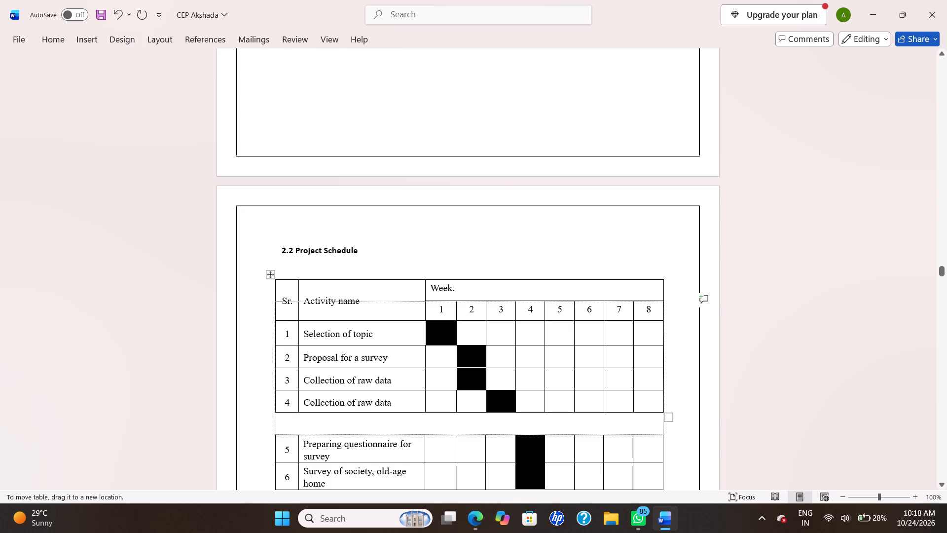
drag(265, 296, 266, 295)
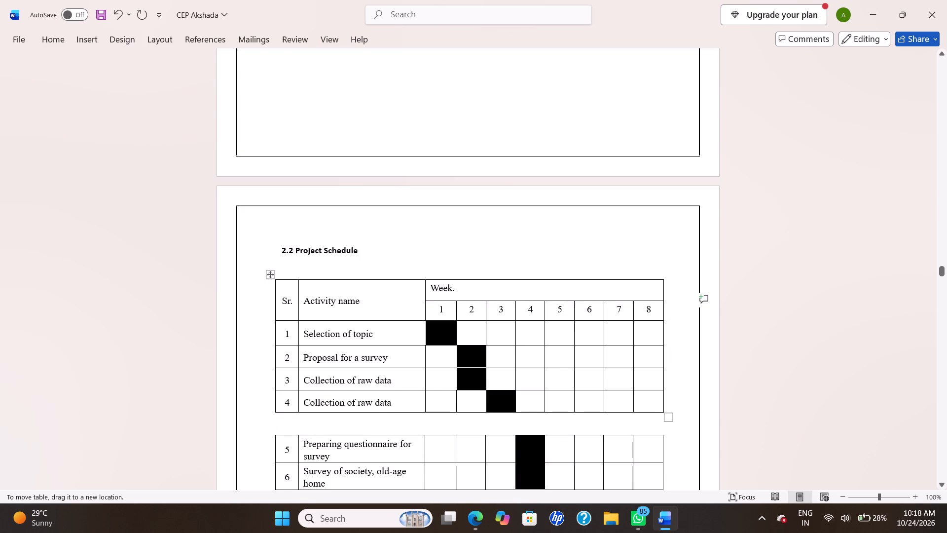
Remove the blank lines above the "CHAPTER 5 – Conclusion" heading, keeping the heading at the start of its own page.
scroll(266, 295, down, 2)
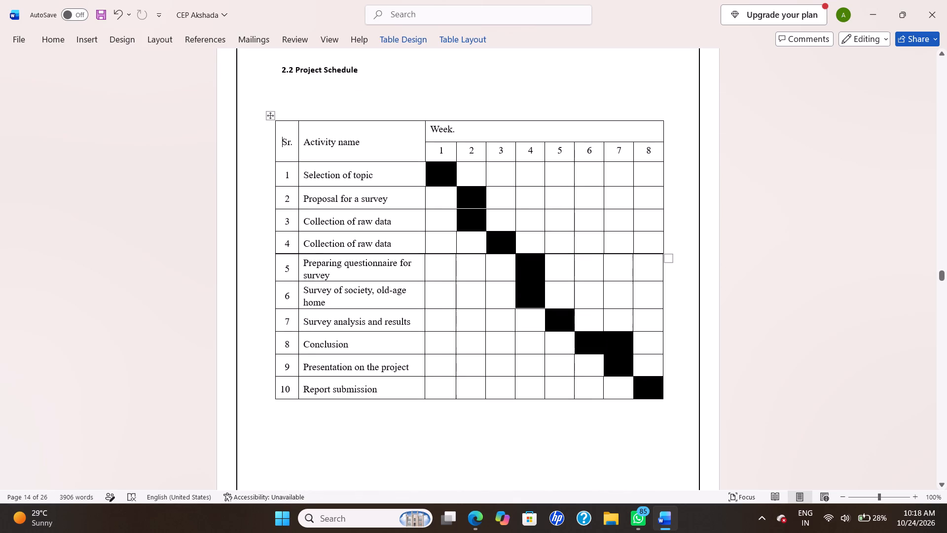
scroll(266, 295, down, 4)
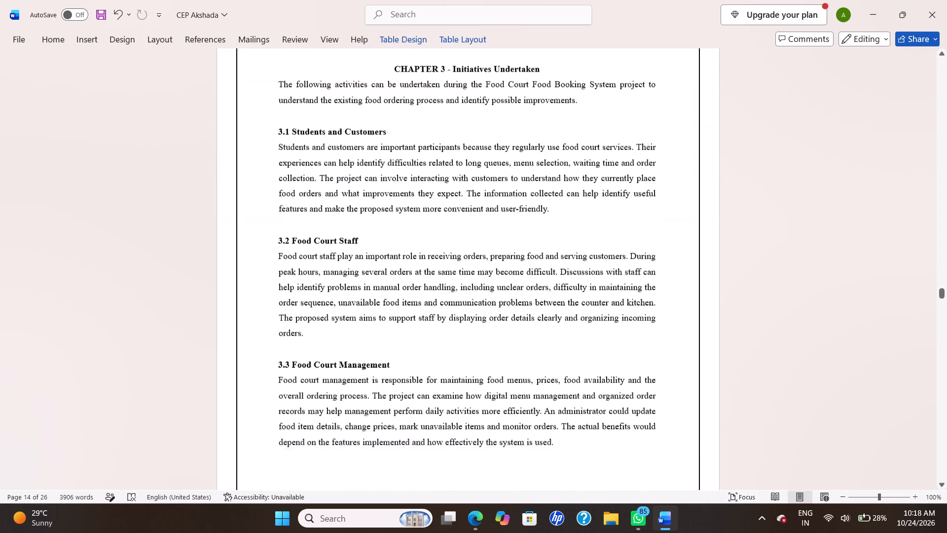
scroll(266, 295, down, 3)
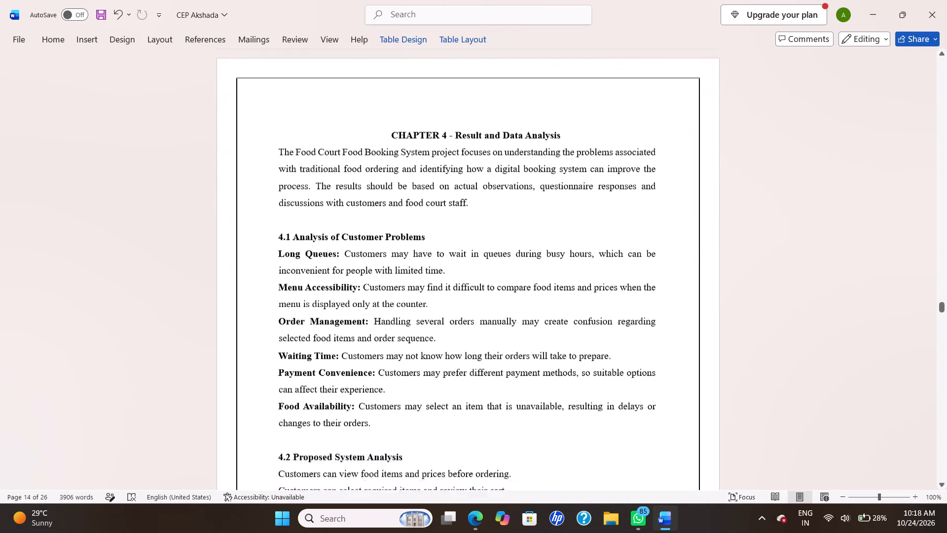
scroll(266, 295, down, 4)
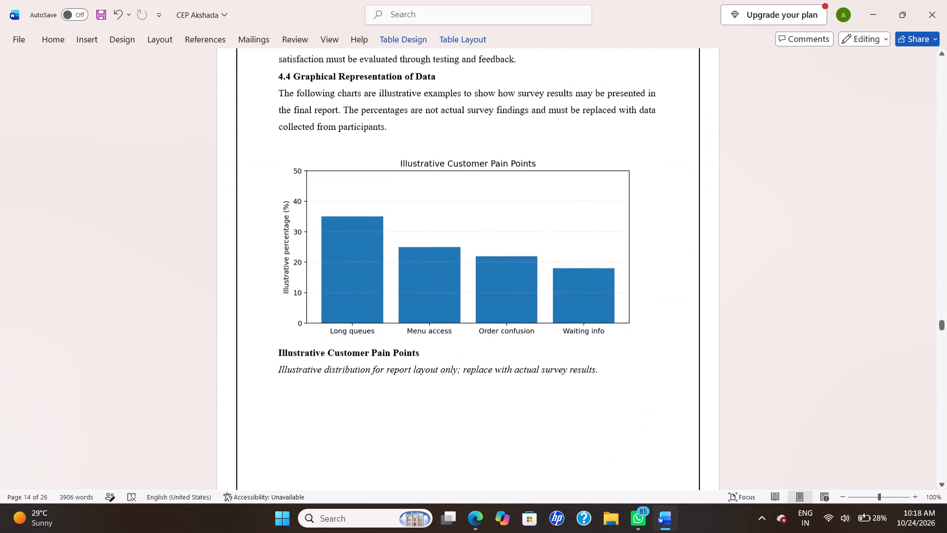
scroll(266, 295, down, 6)
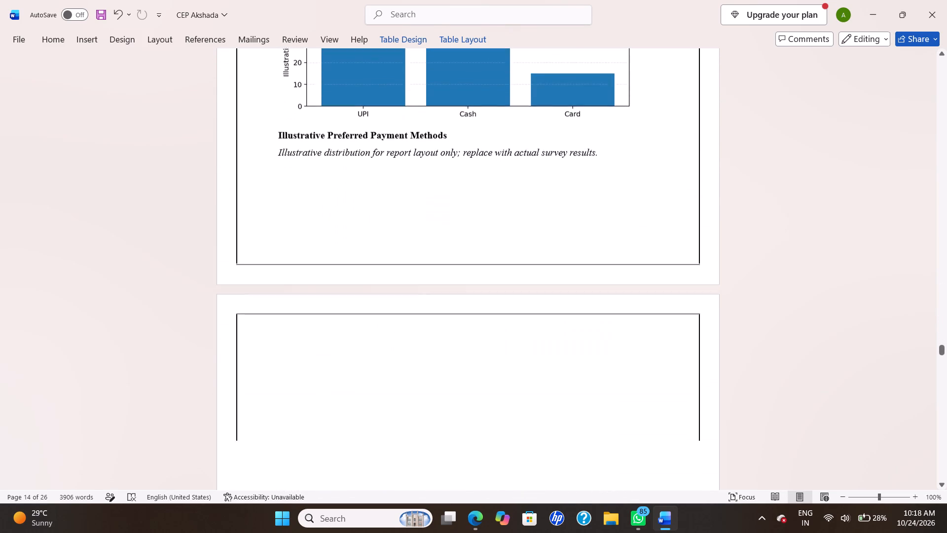
scroll(266, 295, down, 3)
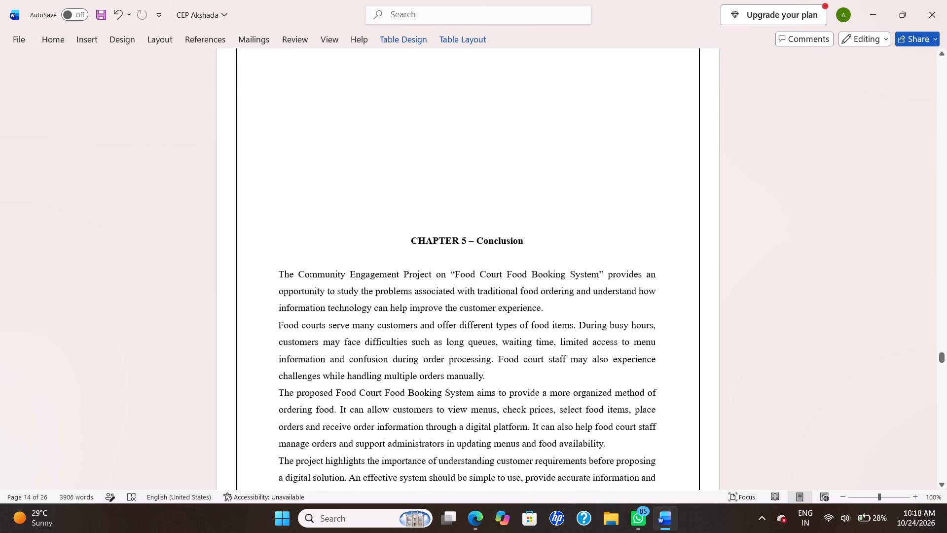
click(374, 204)
key(BackSpace)
key(BackSpace)
key(BackSpace)
key(BackSpace)
key(BackSpace)
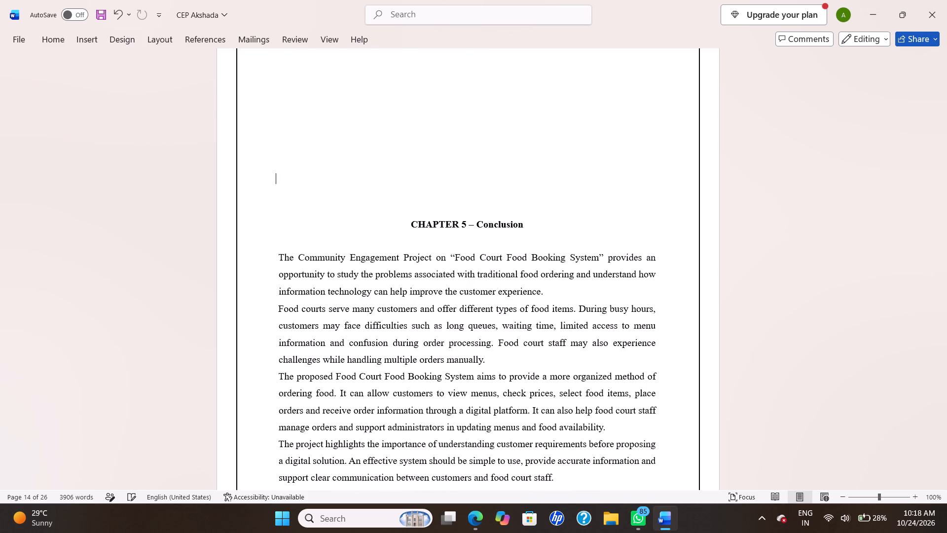
key(BackSpace)
key(BackSpace)
key(BackSpace)
key(BackSpace)
key(BackSpace)
key(BackSpace)
key(BackSpace)
key(BackSpace)
key(BackSpace)
key(BackSpace)
key(BackSpace)
key(BackSpace)
key(BackSpace)
key(BackSpace)
key(BackSpace)
key(BackSpace)
key(BackSpace)
key(BackSpace)
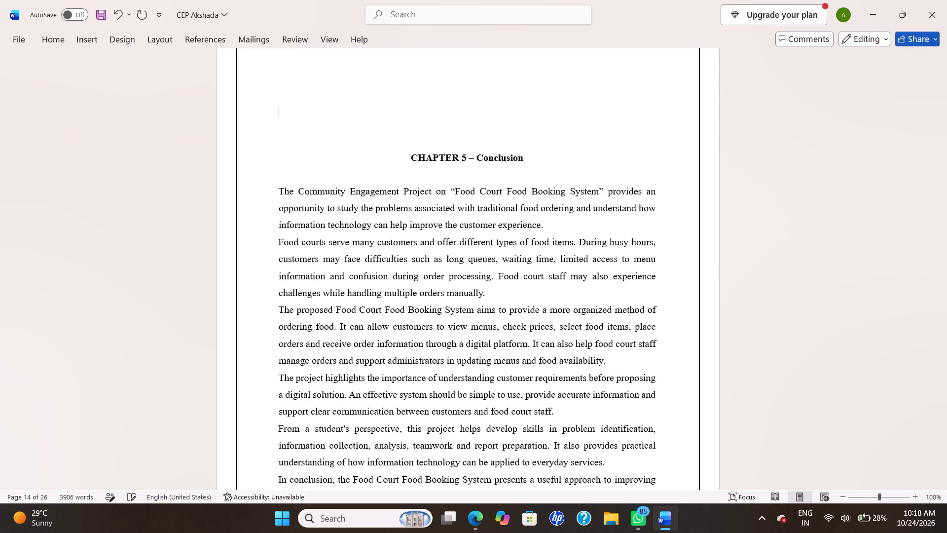
scroll(374, 204, up, 1)
key(BackSpace)
key(BackSpace)
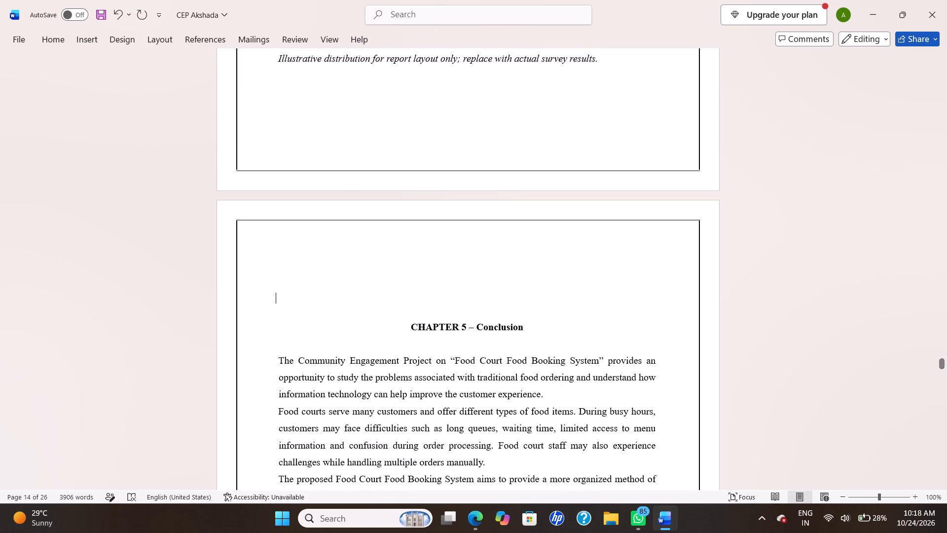
key(BackSpace)
key(BackSpace)
key(BackSpace)
key(BackSpace)
key(BackSpace)
key(BackSpace)
key(BackSpace)
key(BackSpace)
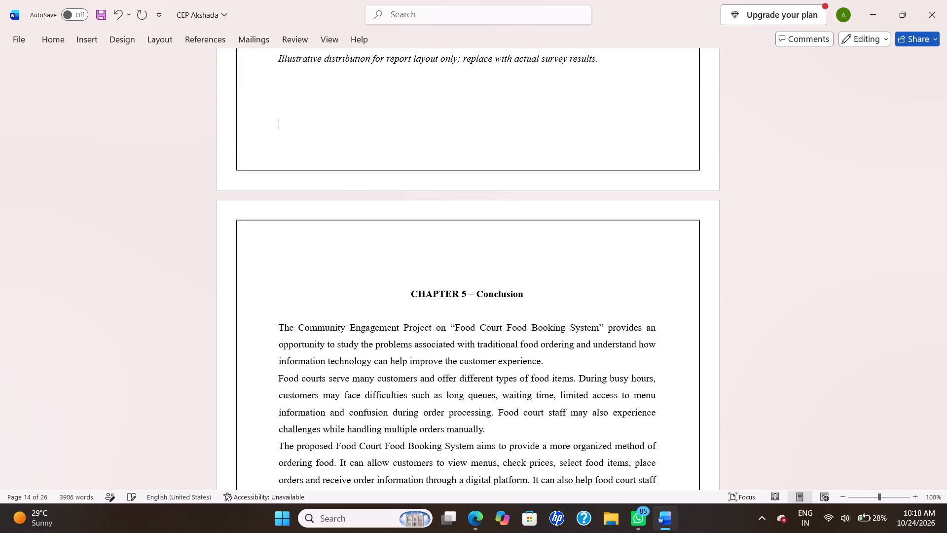
key(BackSpace)
key(BackSpace)
key(BackSpace)
key(BackSpace)
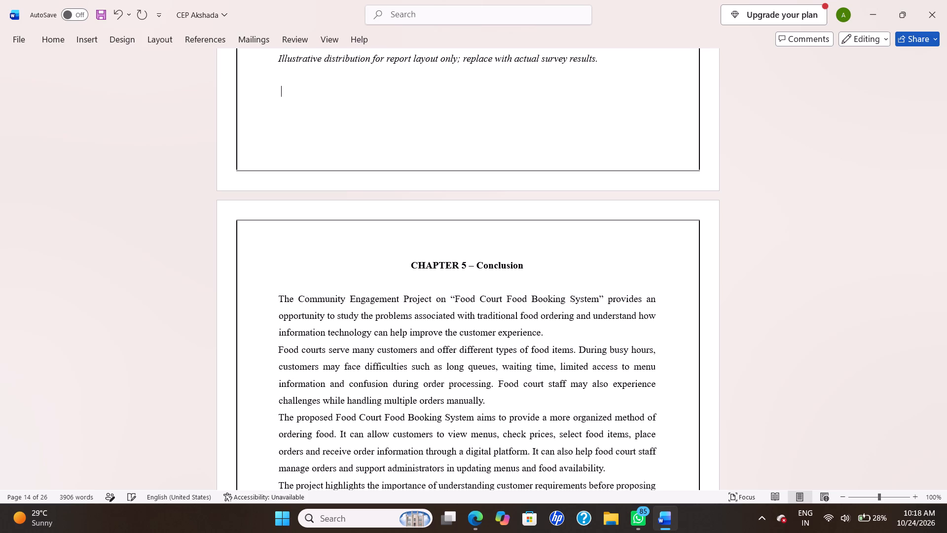
key(BackSpace)
key(BackSpace)
key(BackSpace)
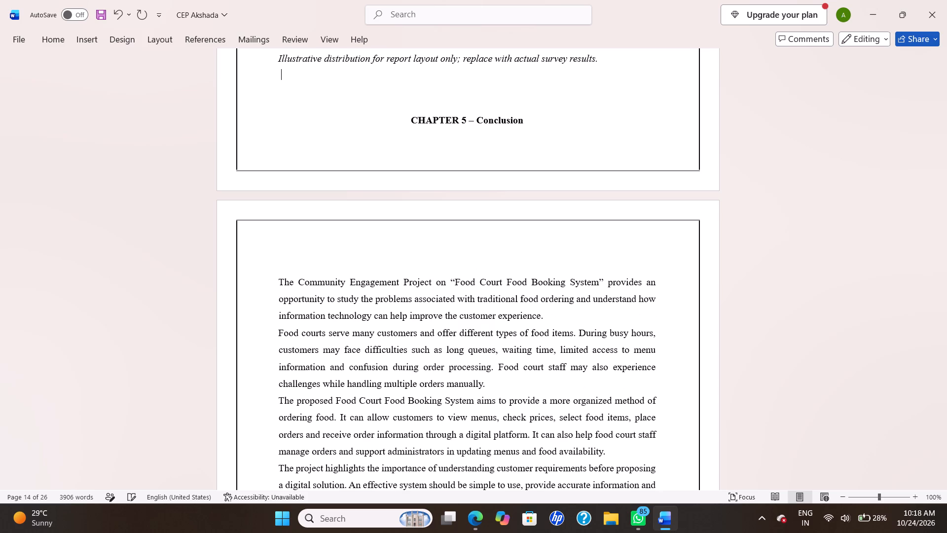
key(Return)
Review the layout of the remaining pages, from Chapter 6 Recommendations through Chapter 7 and the References to the survey photographs.
scroll(374, 204, down, 5)
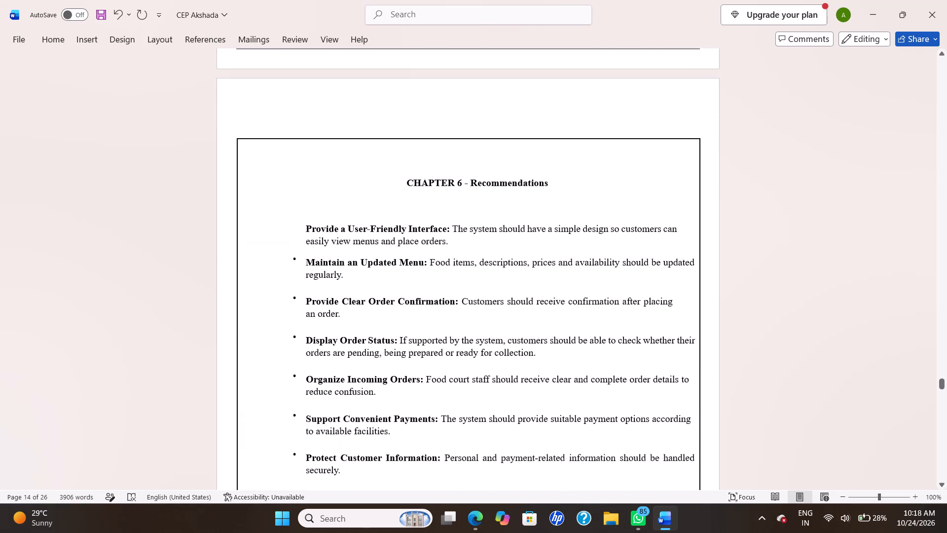
scroll(374, 204, down, 6)
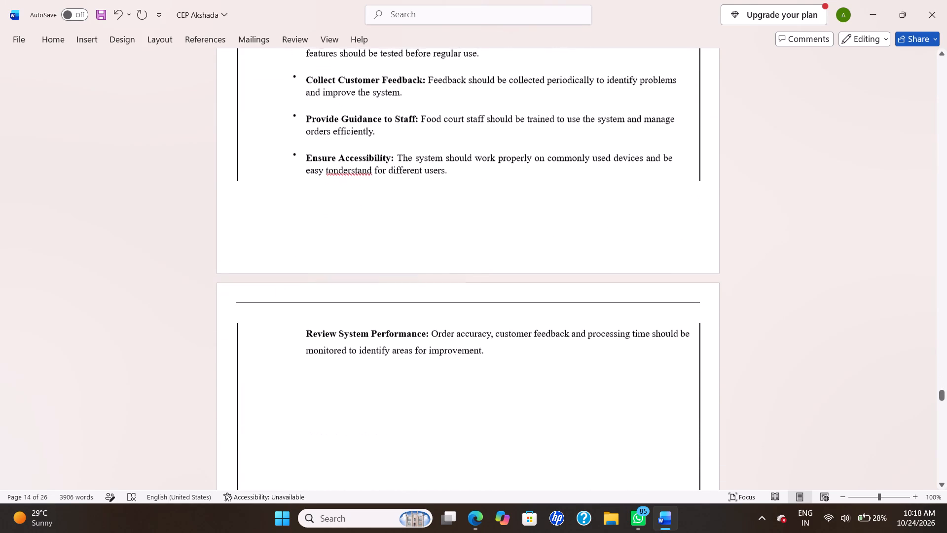
scroll(374, 204, down, 5)
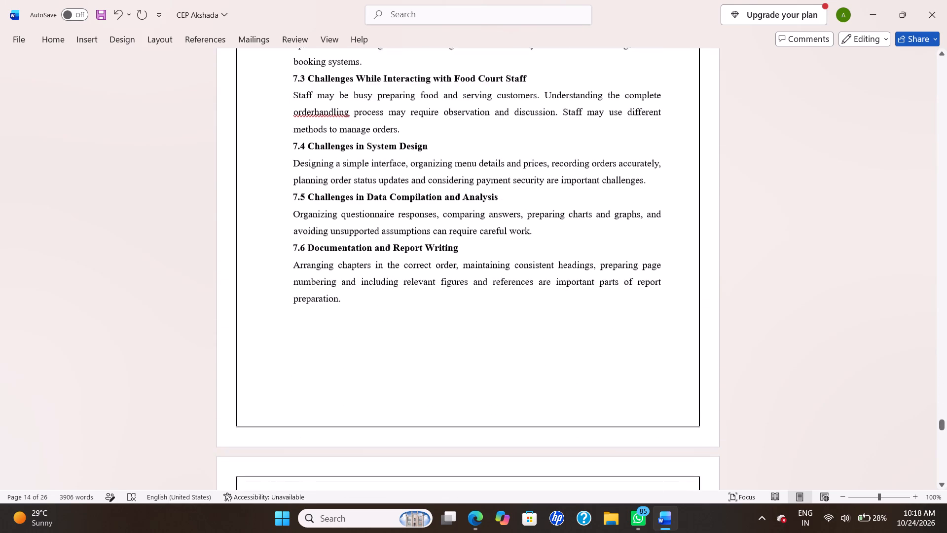
scroll(374, 204, up, 2)
scroll(374, 204, right, 2)
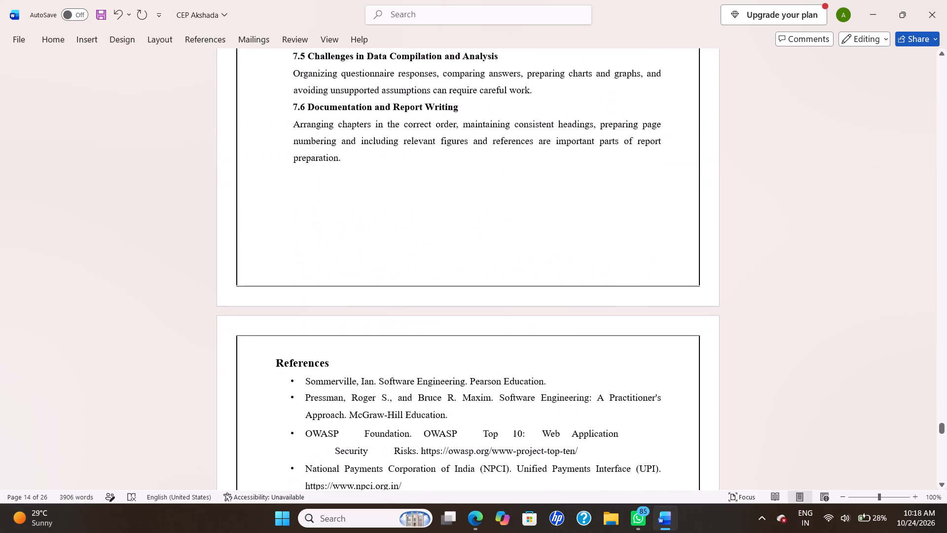
scroll(374, 204, down, 7)
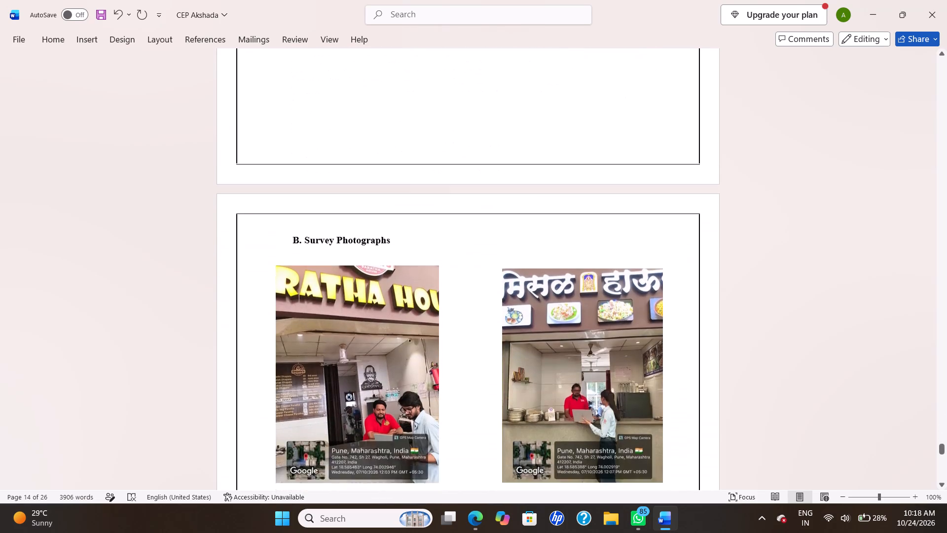
Review the survey photographs on the last page, including the team photo and the pair of food court photos beneath it.
scroll(374, 204, down, 5)
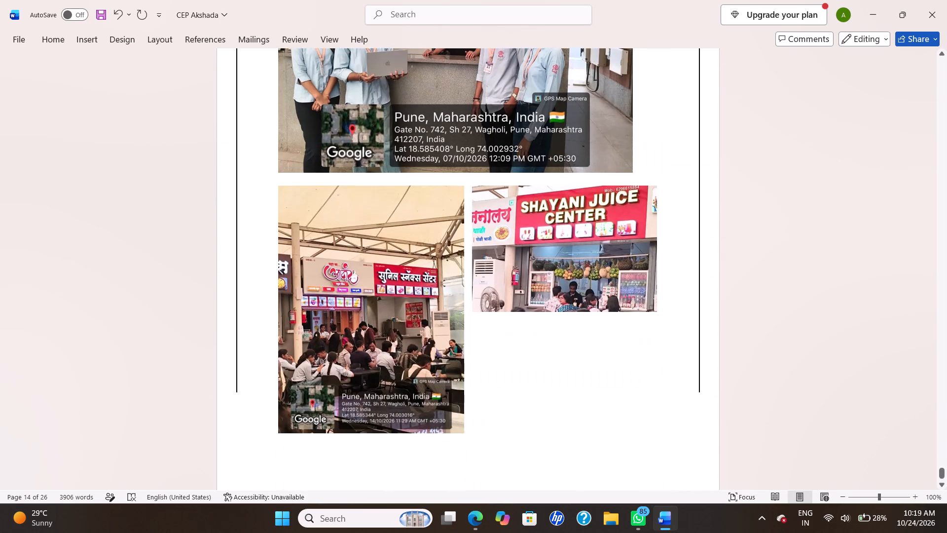
scroll(374, 204, up, 1)
click(374, 204)
scroll(374, 204, down, 2)
scroll(374, 204, up, 3)
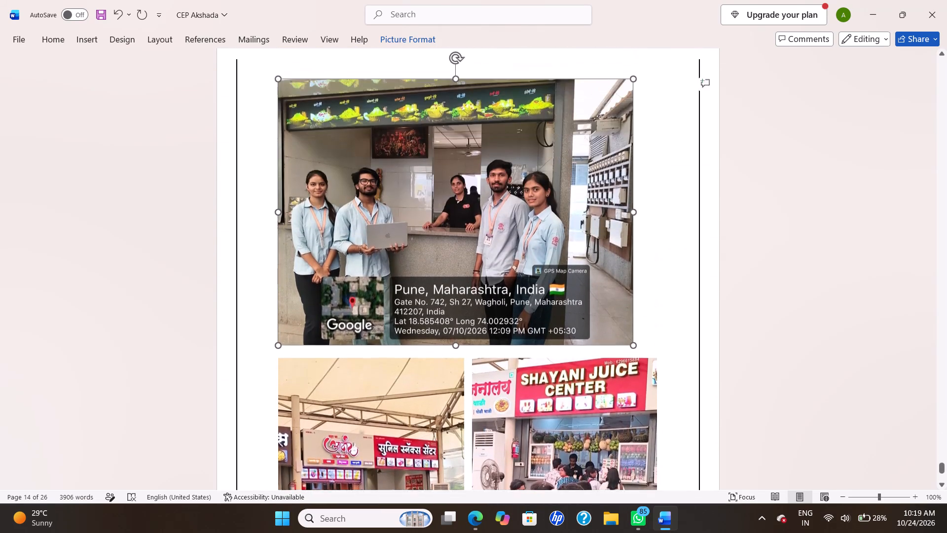
scroll(374, 204, up, 1)
scroll(374, 204, down, 1)
scroll(374, 204, up, 2)
scroll(374, 204, down, 1)
scroll(374, 204, up, 1)
scroll(374, 204, down, 1)
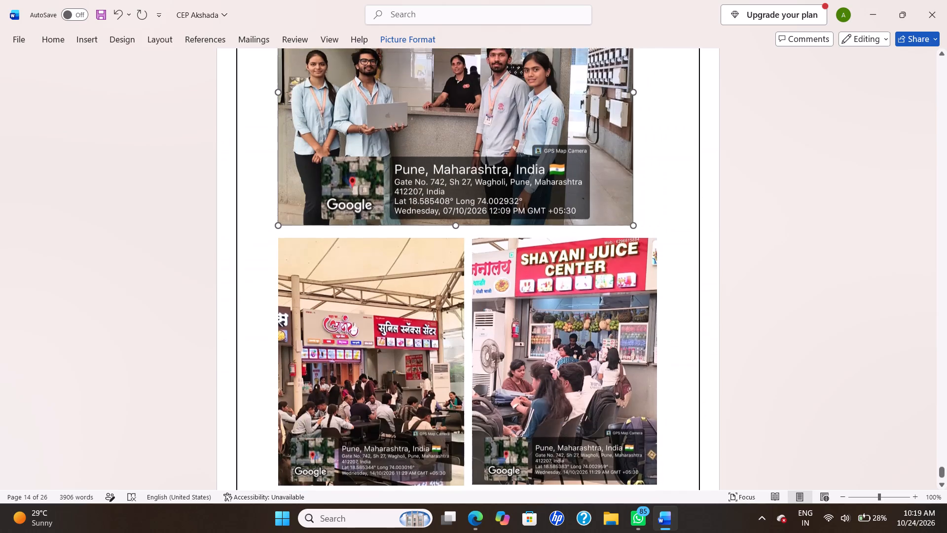
scroll(374, 204, down, 1)
Delete the grouped pair of food court photos below the team photo on the last page.
click(307, 256)
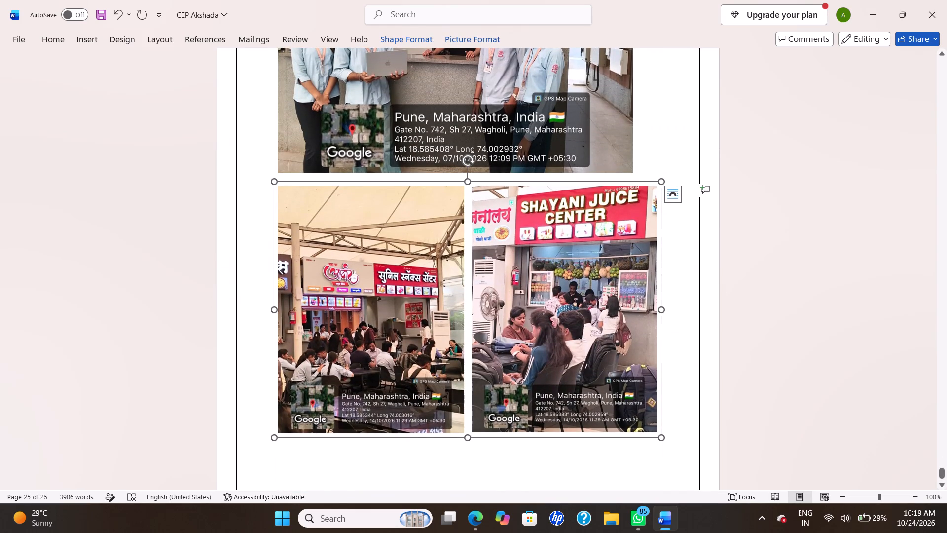
click(98, 40)
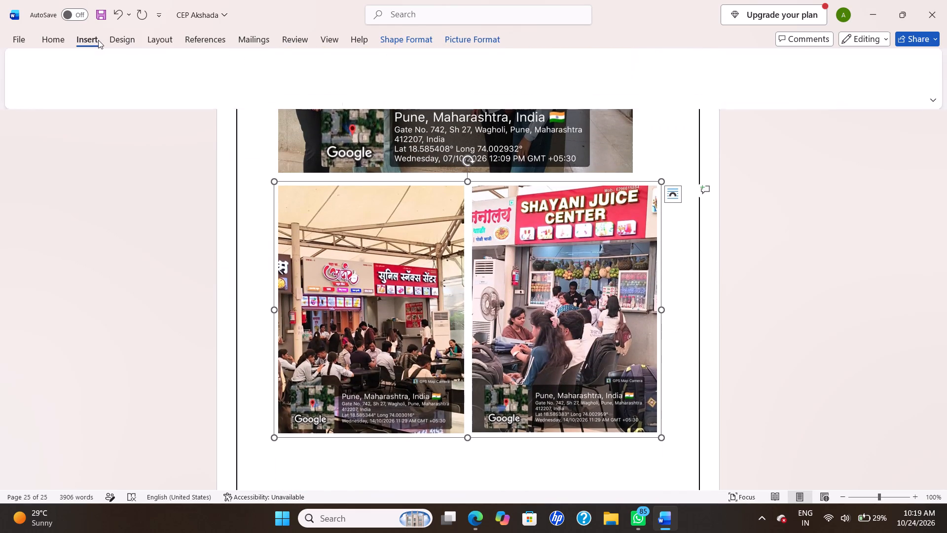
key(BackSpace)
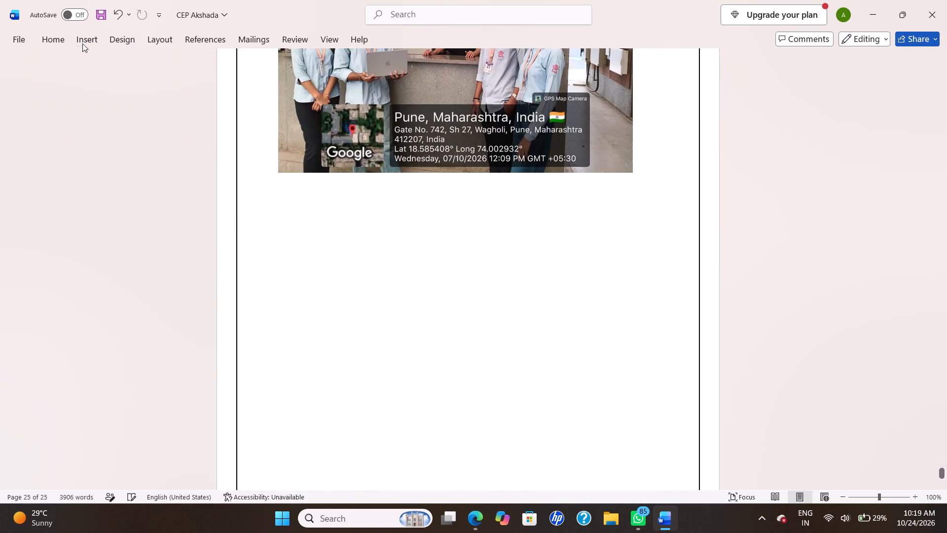
Insert the crowd photo showing the Lazzy Pizzy and Shayani Juice Center stalls from this device below the team photo.
click(82, 40)
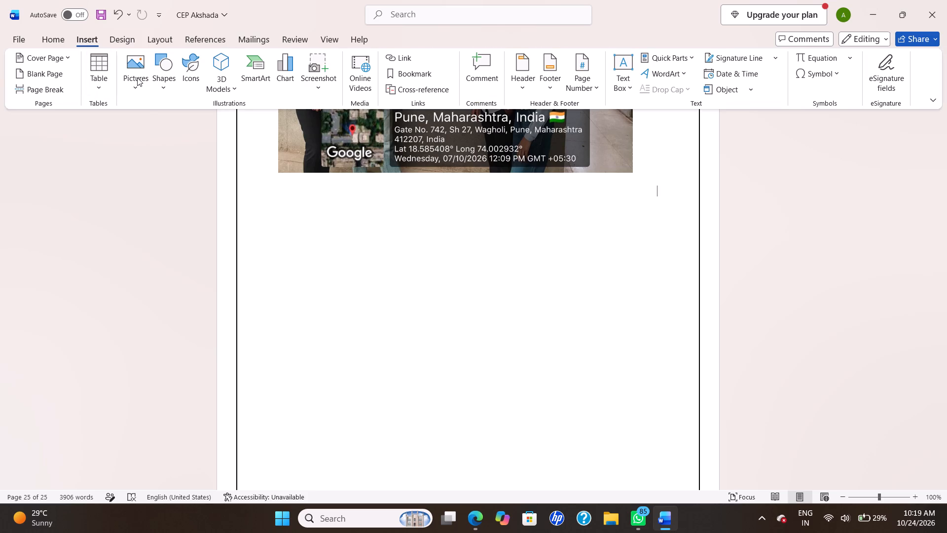
click(137, 77)
click(163, 125)
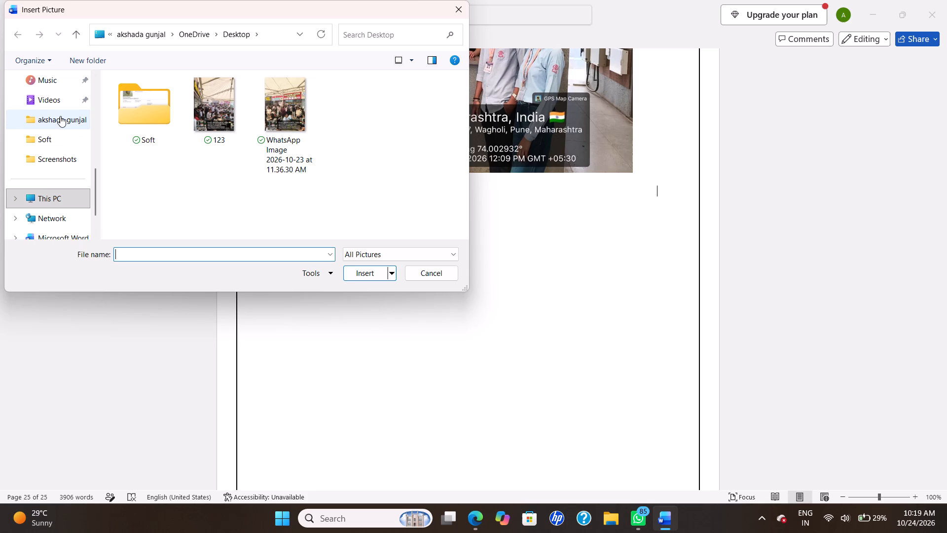
Insert the picture WhatsApp Image 2026-10-23 at 11.36.30 AM from the OneDrive Desktop folder below the team photo.
click(64, 211)
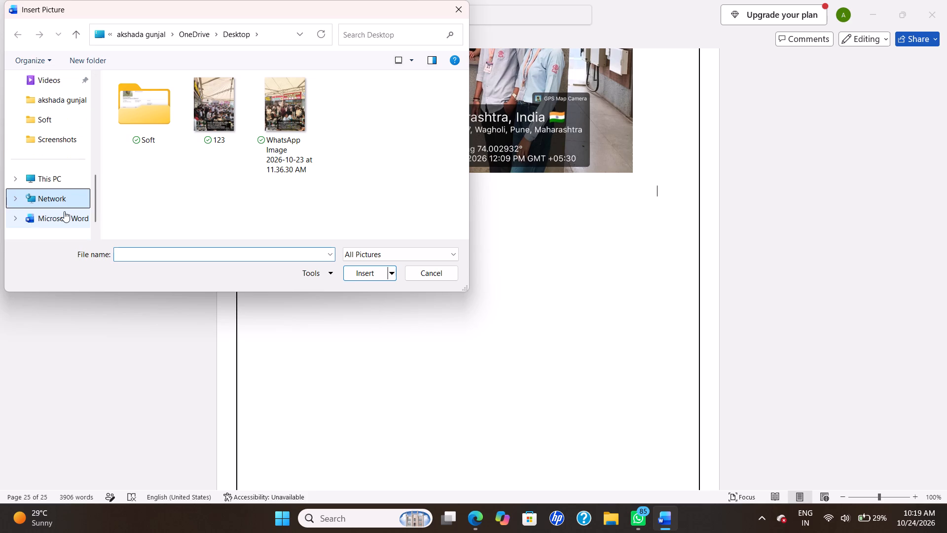
scroll(64, 211, right, 1)
scroll(64, 211, up, 1)
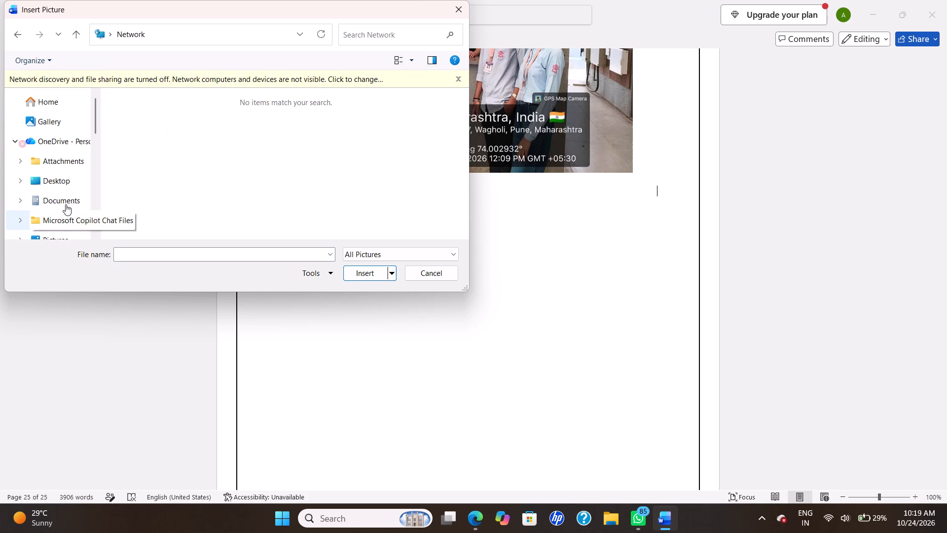
click(73, 115)
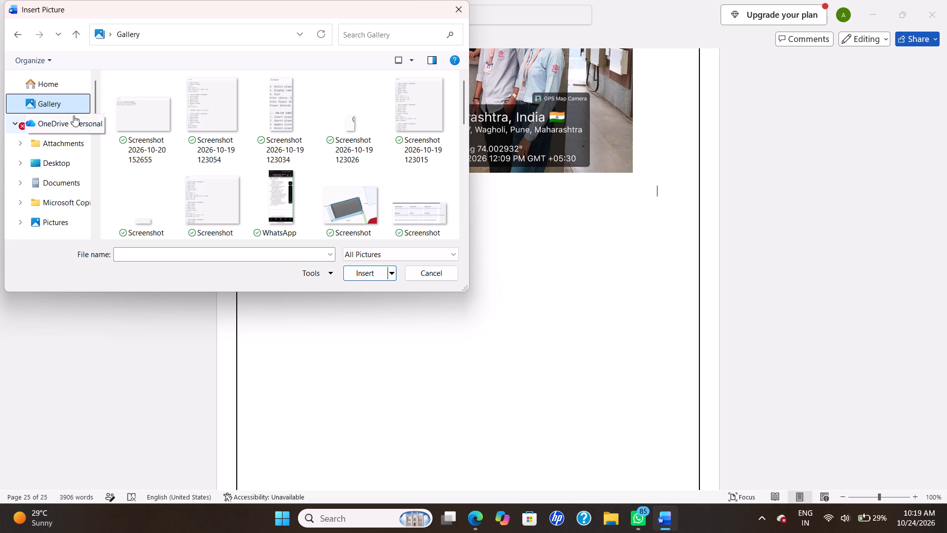
click(73, 153)
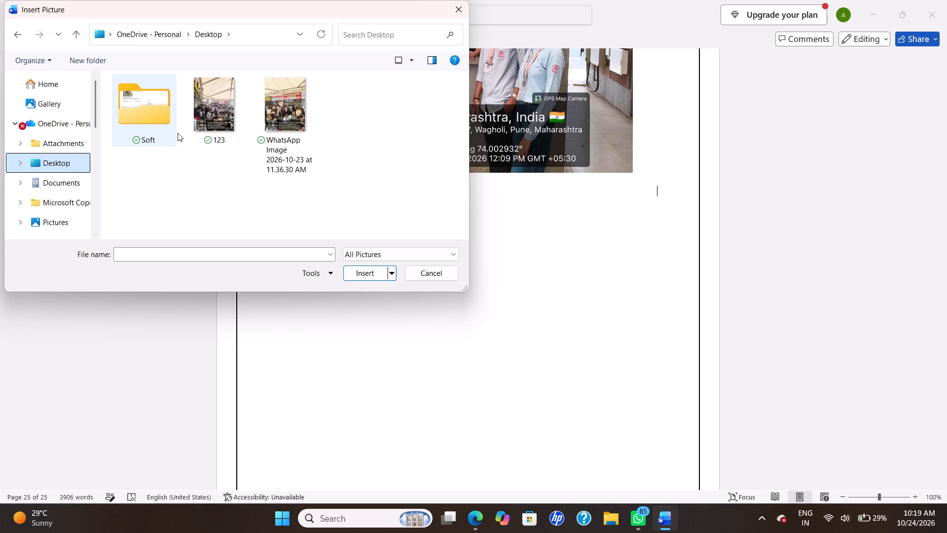
click(274, 135)
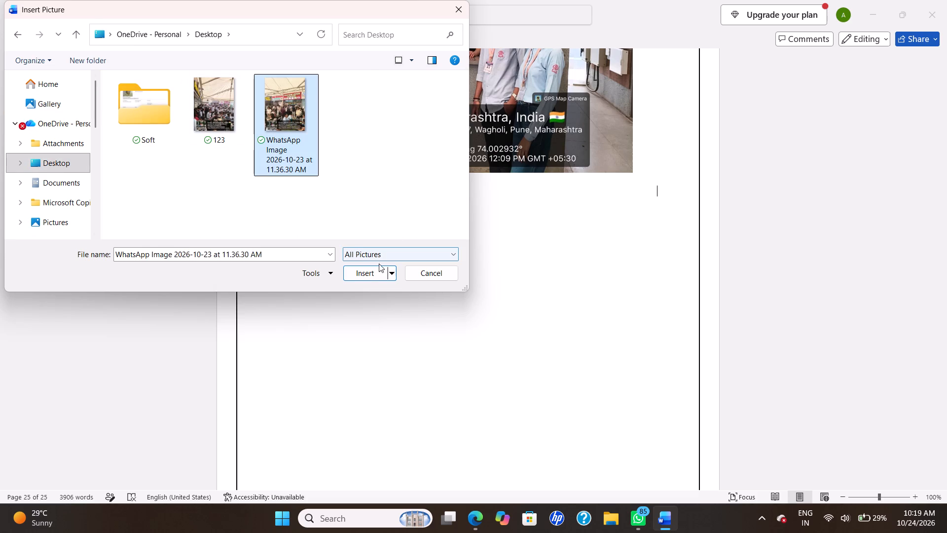
click(363, 270)
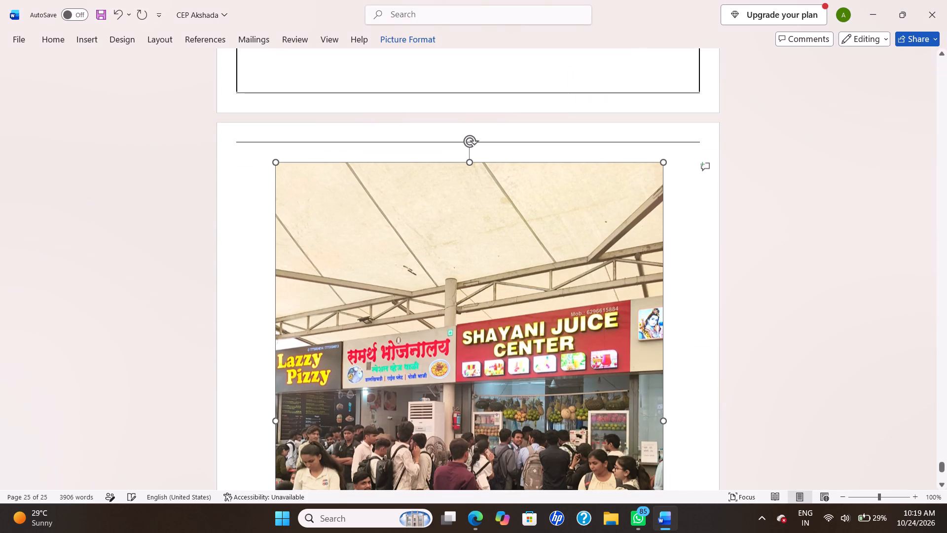
Shrink the inserted food court photo proportionally until it fits beneath the team photo on the same page.
scroll(431, 298, down, 3)
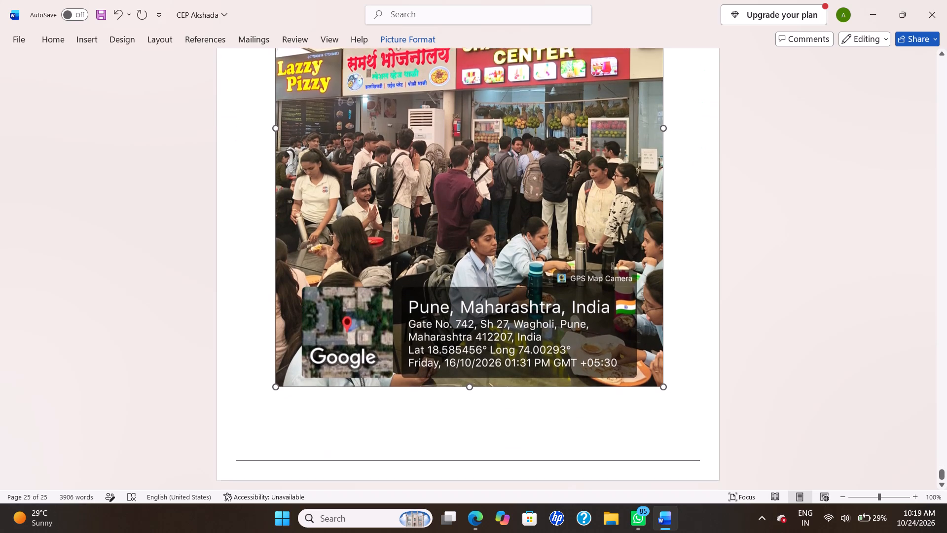
scroll(431, 298, right, 1)
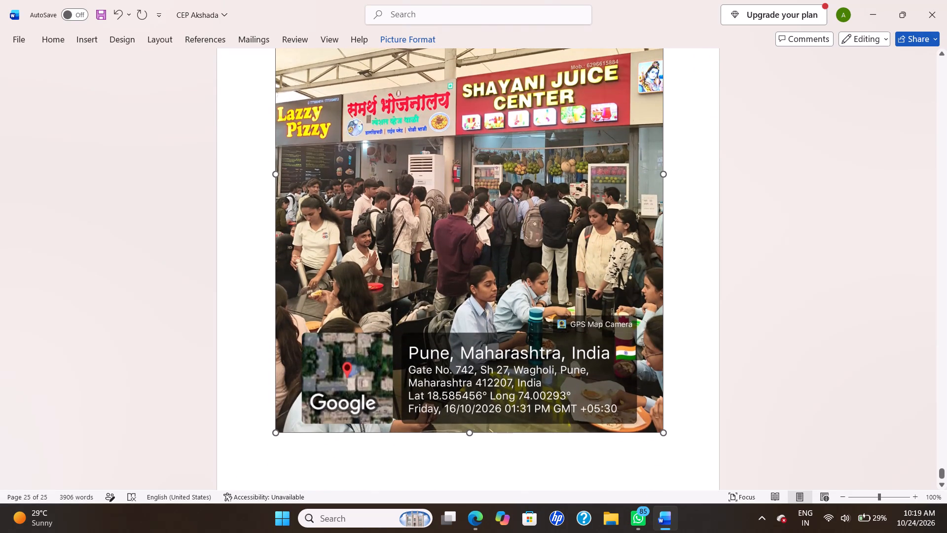
drag(664, 432, 602, 357)
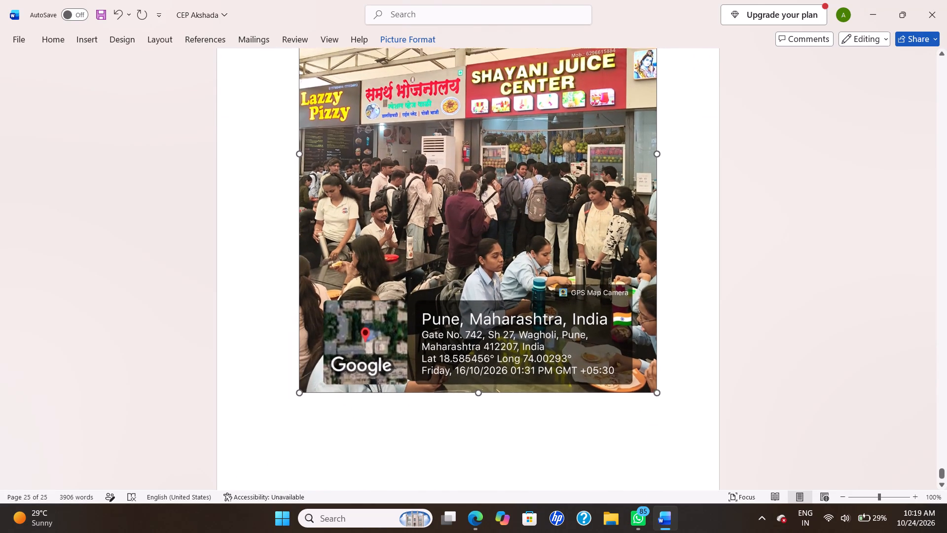
drag(602, 357, 718, 137)
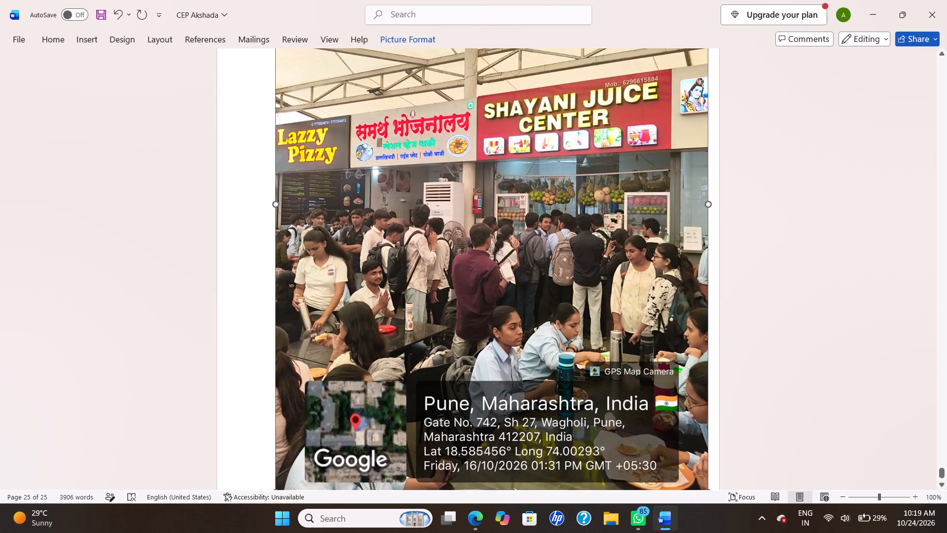
drag(718, 137, 463, 280)
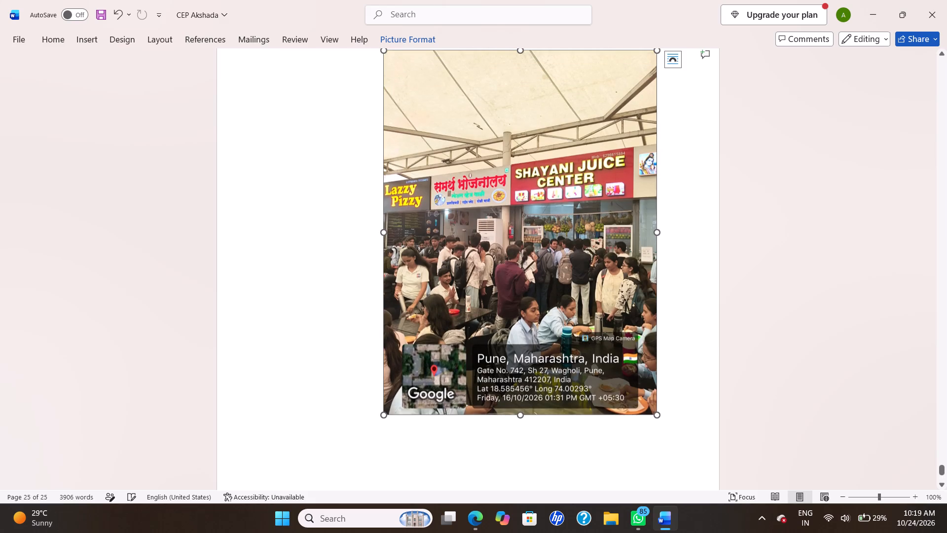
scroll(432, 362, up, 1)
drag(382, 460, 585, 293)
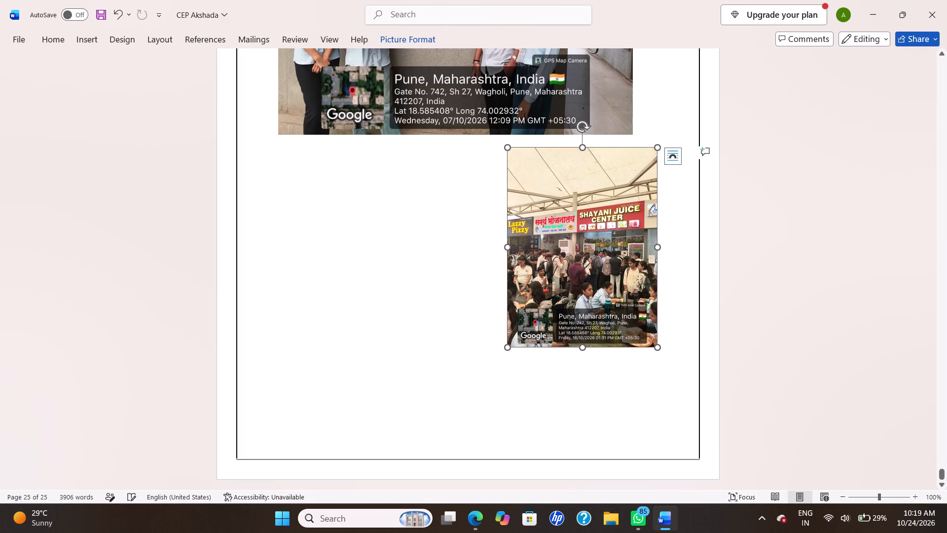
Move the inserted Shayani Juice Center crowd photo to directly beneath the team photo, starting at its left edge.
click(585, 293)
drag(550, 147, 518, 170)
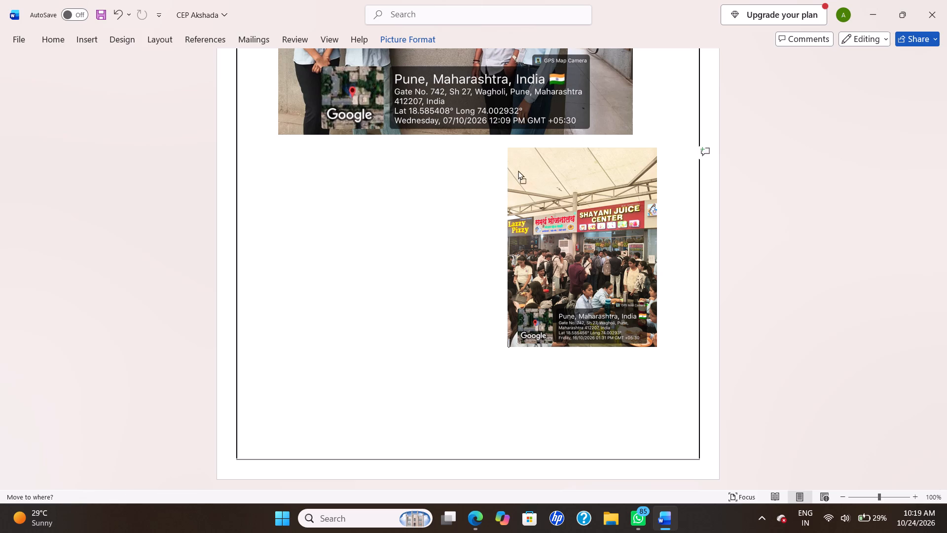
drag(518, 170, 520, 154)
drag(513, 147, 501, 154)
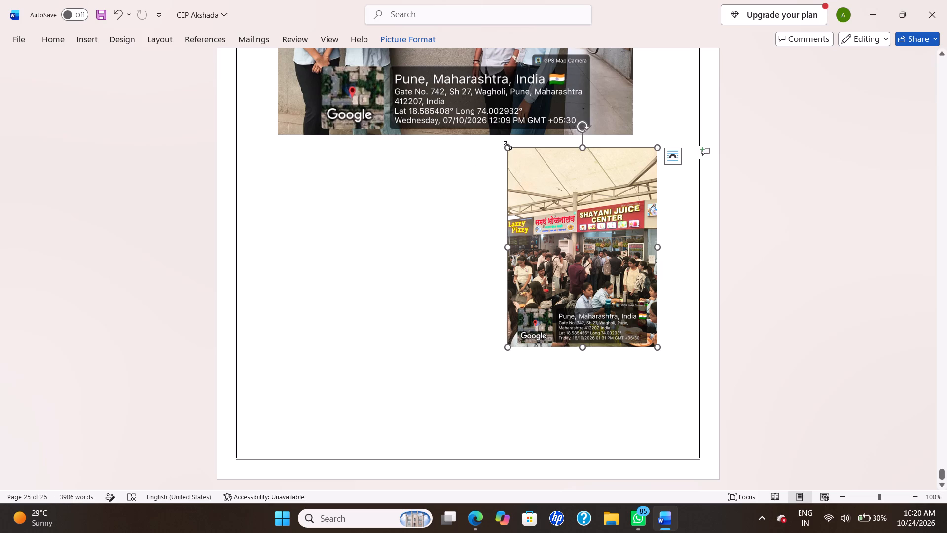
drag(574, 144, 568, 147)
drag(568, 147, 538, 152)
drag(630, 154, 588, 129)
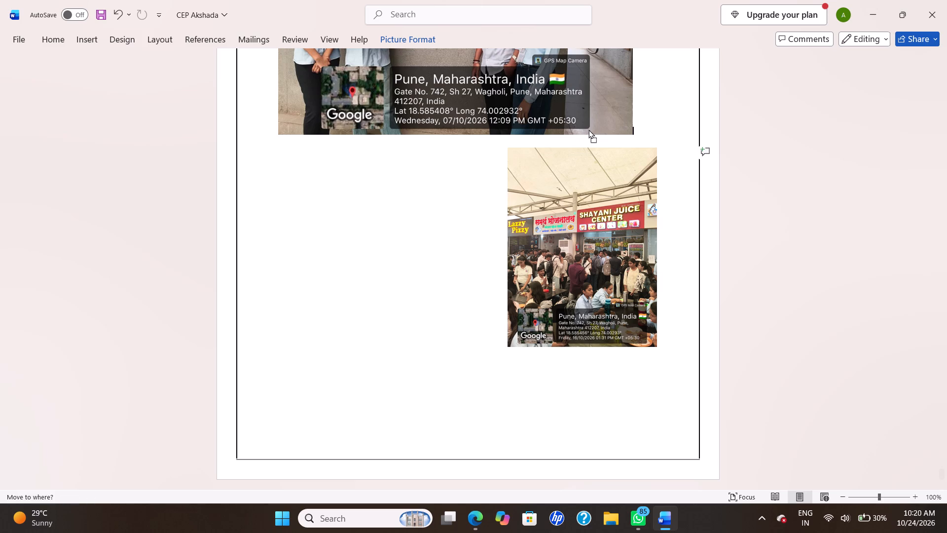
drag(588, 129, 604, 138)
click(604, 138)
click(510, 191)
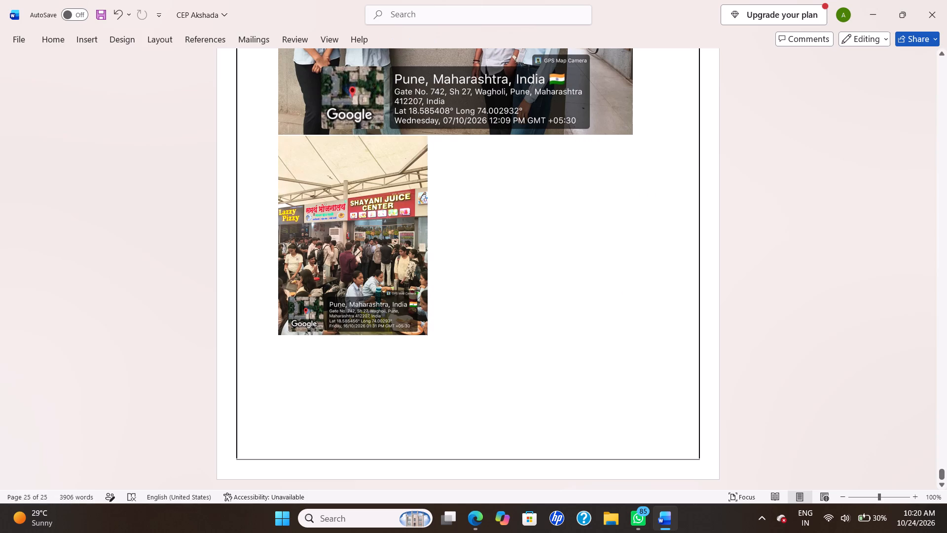
Insert the second crowd photo, showing the packed seating area under the canopy, beside the Shayani Juice Center photo.
click(278, 521)
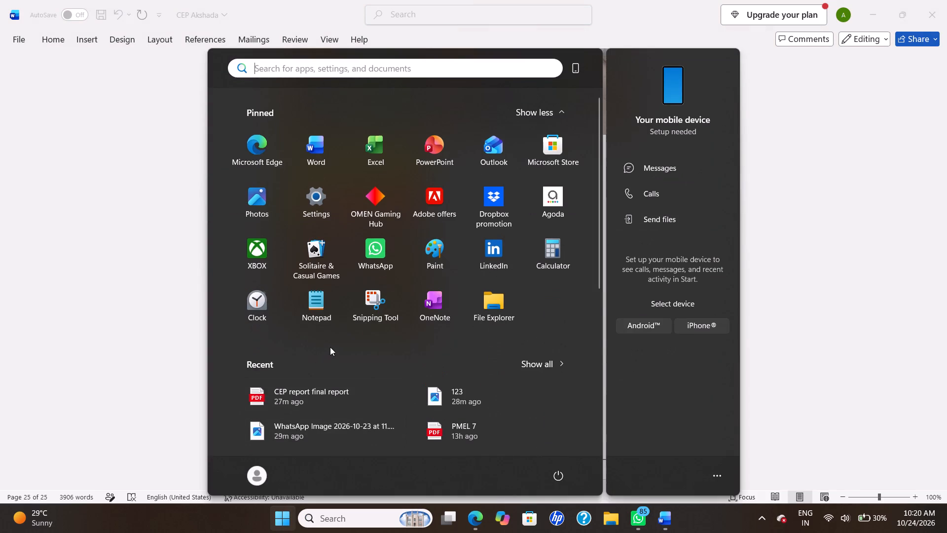
click(767, 328)
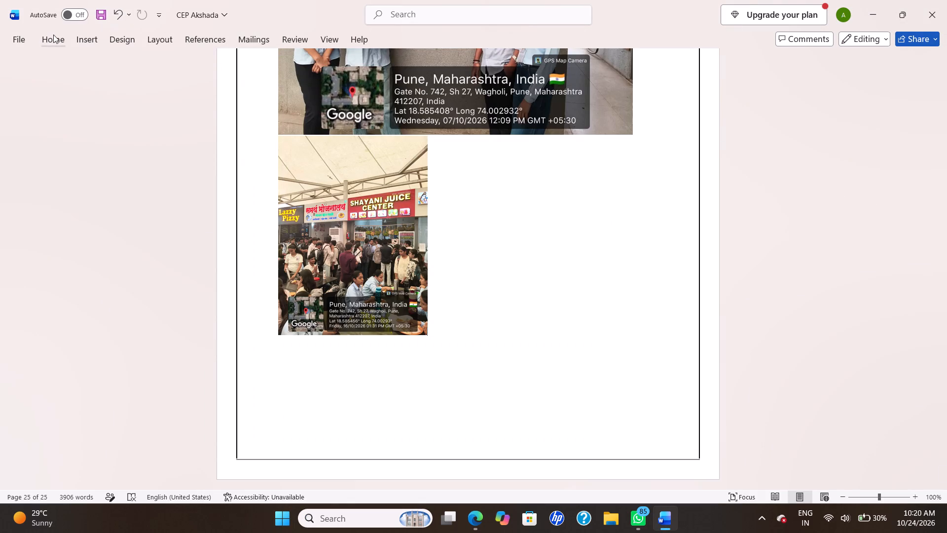
click(53, 35)
click(80, 41)
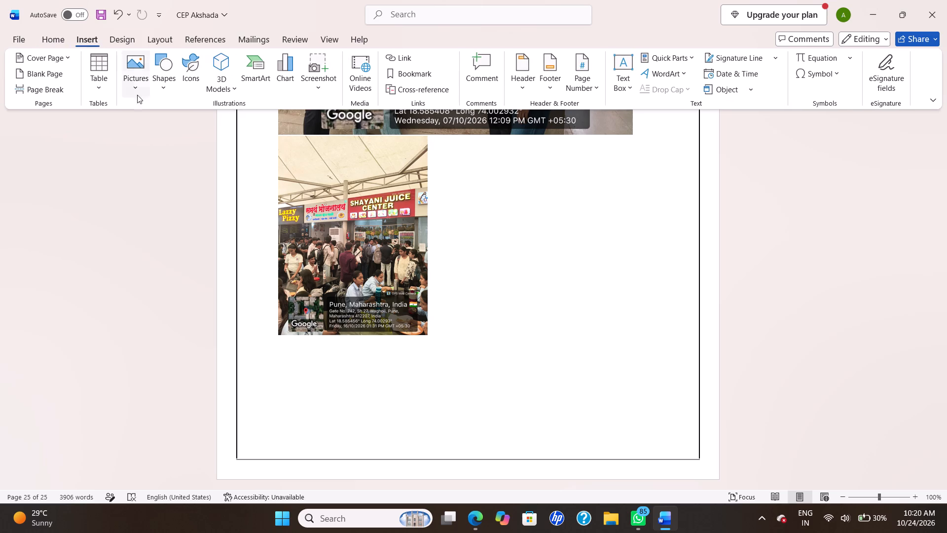
Insert the picture 123 from the Desktop folder after the Shayani Juice Center photo.
click(136, 98)
click(136, 85)
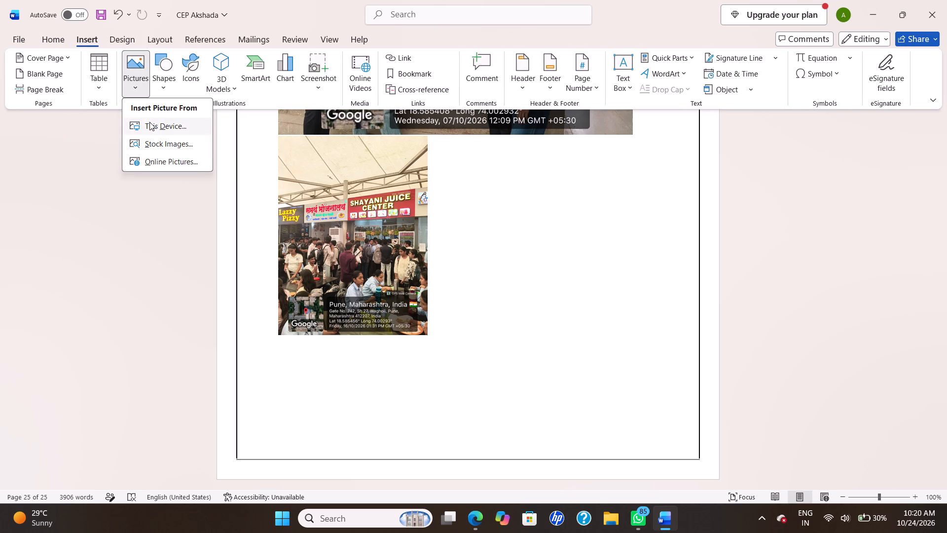
click(149, 122)
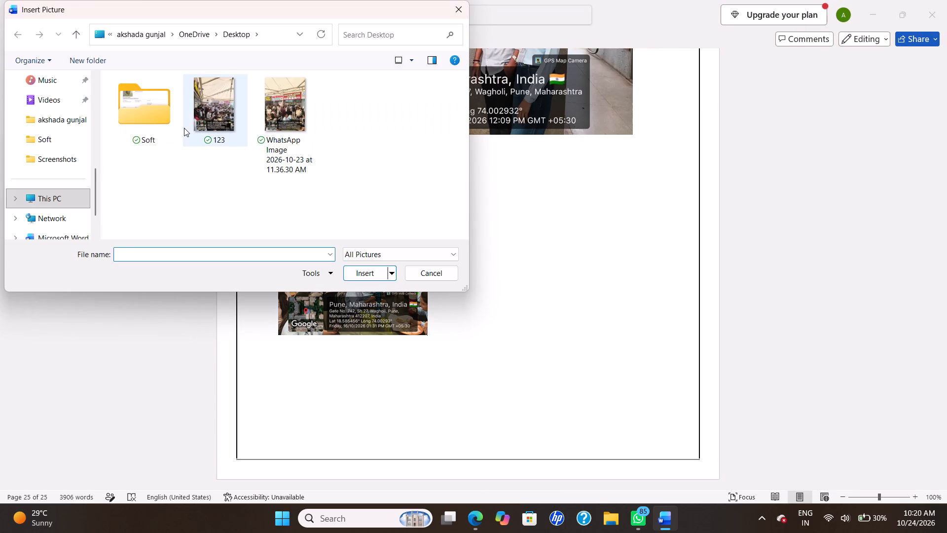
click(184, 128)
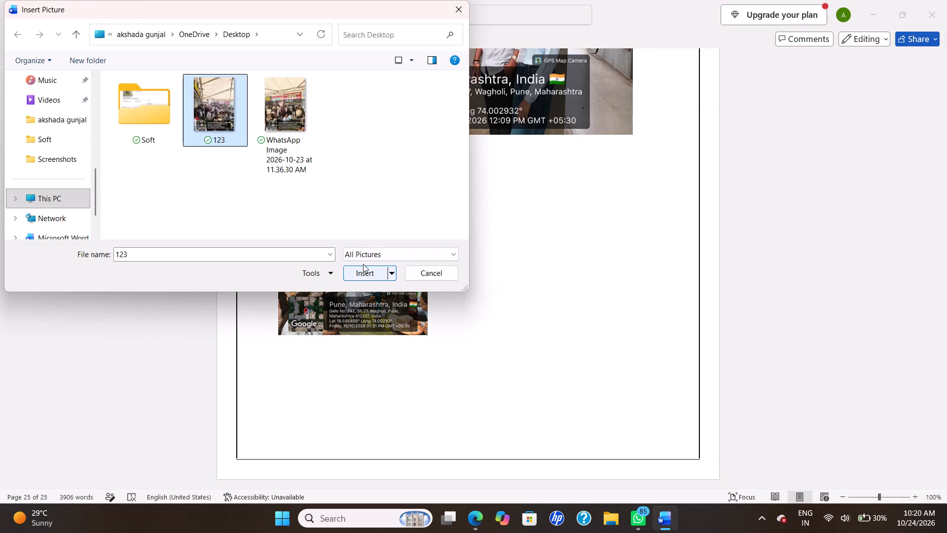
click(366, 272)
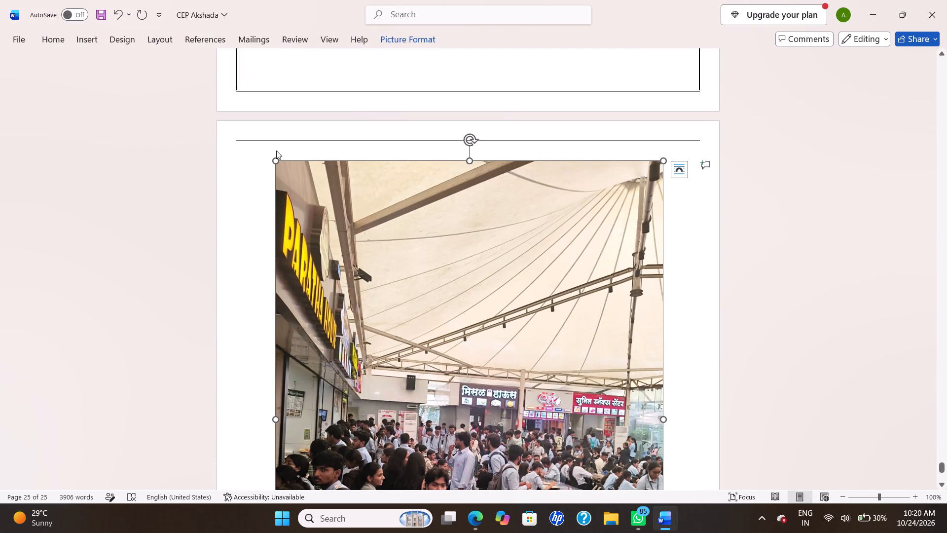
Shrink the inserted canopy seating photo to fit beside the Shayani Juice Center photo at the same height, beneath the team photo.
drag(275, 160, 423, 276)
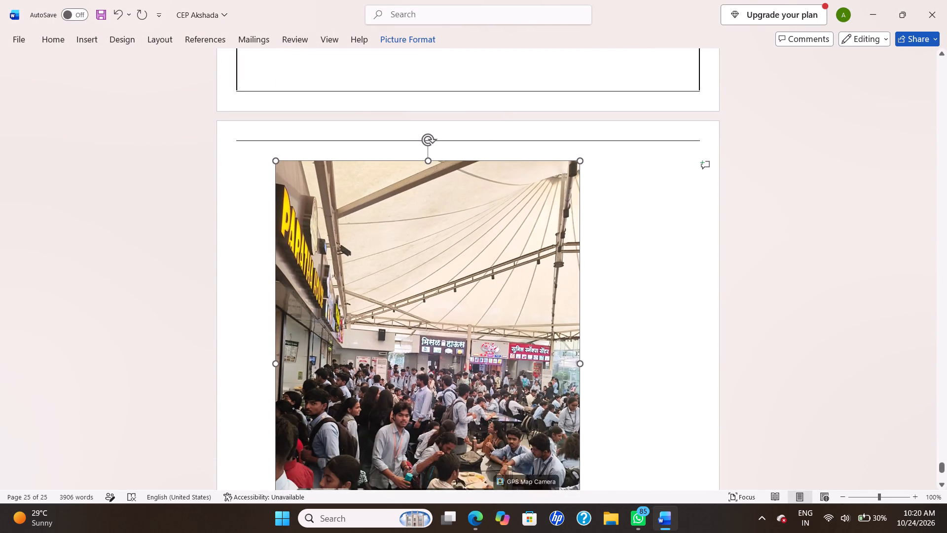
drag(423, 276, 469, 440)
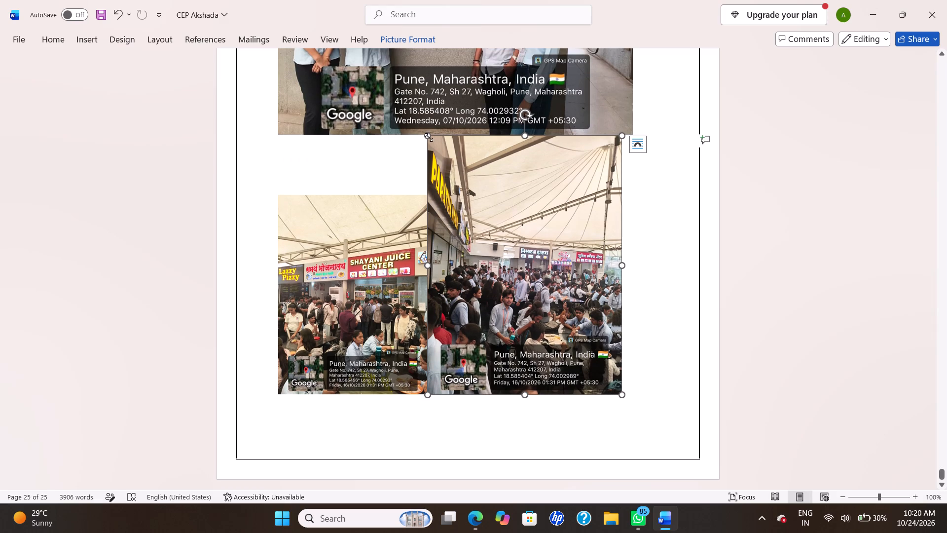
drag(428, 136, 472, 215)
drag(473, 184, 508, 185)
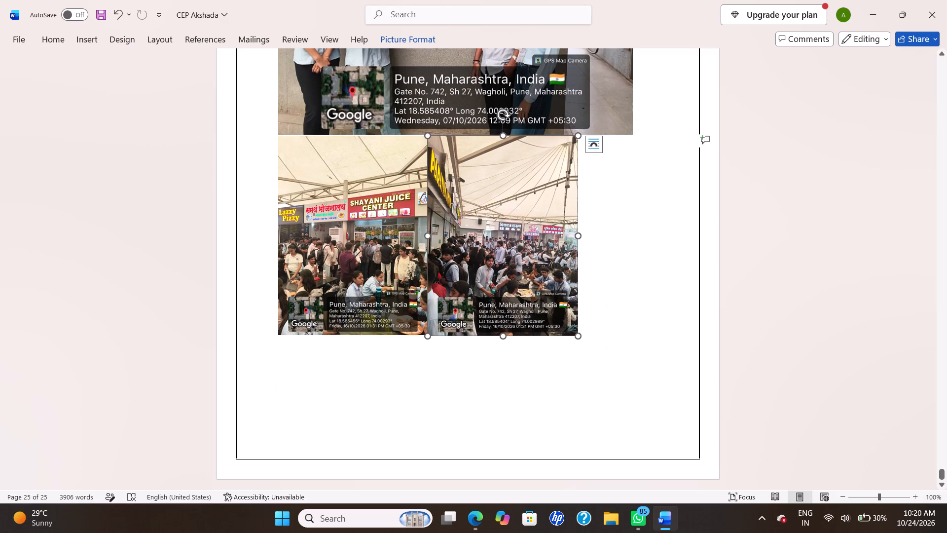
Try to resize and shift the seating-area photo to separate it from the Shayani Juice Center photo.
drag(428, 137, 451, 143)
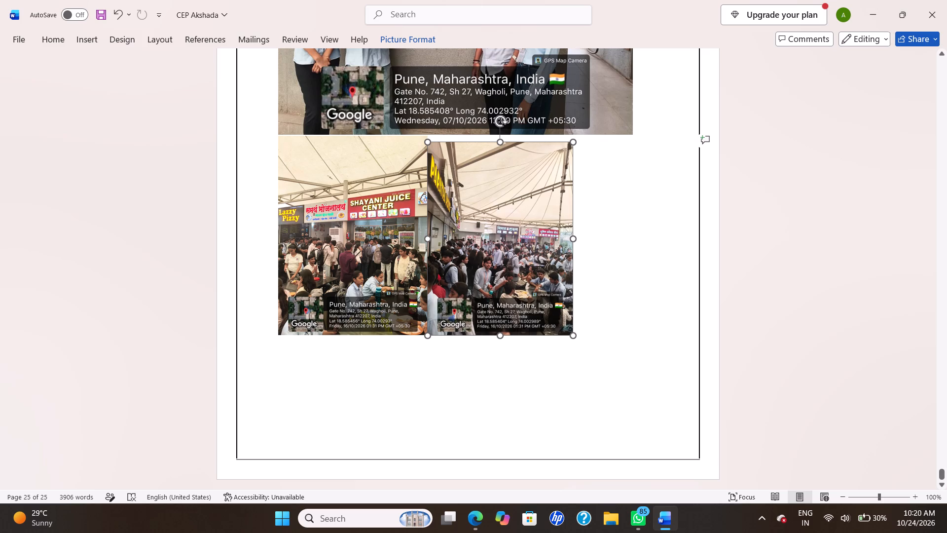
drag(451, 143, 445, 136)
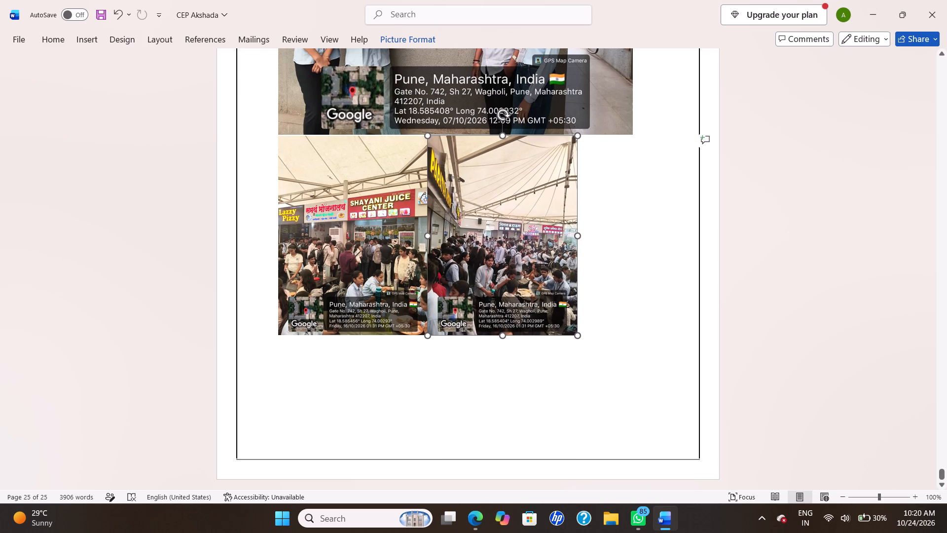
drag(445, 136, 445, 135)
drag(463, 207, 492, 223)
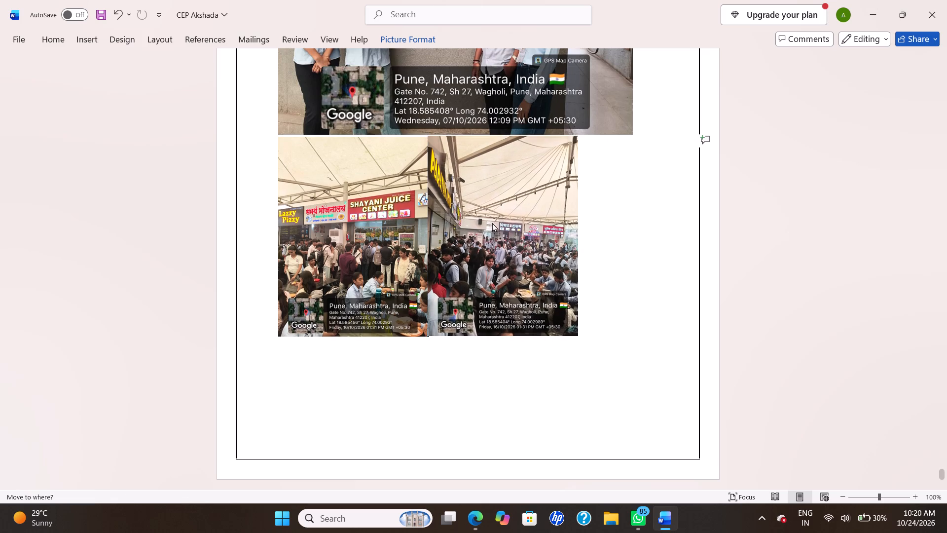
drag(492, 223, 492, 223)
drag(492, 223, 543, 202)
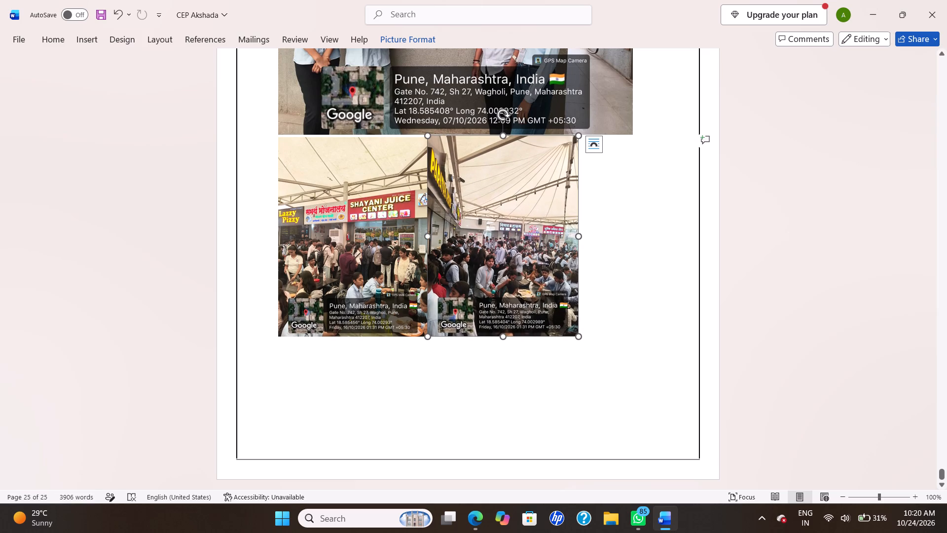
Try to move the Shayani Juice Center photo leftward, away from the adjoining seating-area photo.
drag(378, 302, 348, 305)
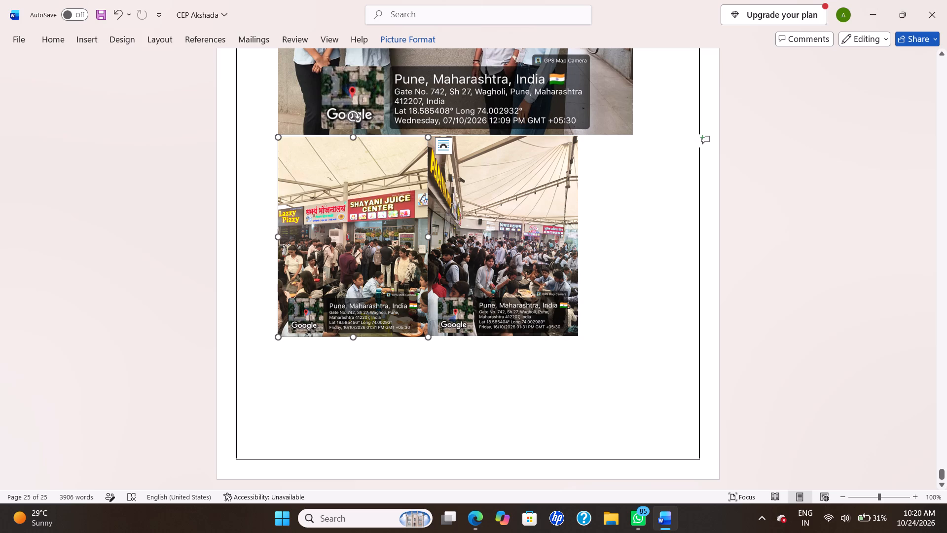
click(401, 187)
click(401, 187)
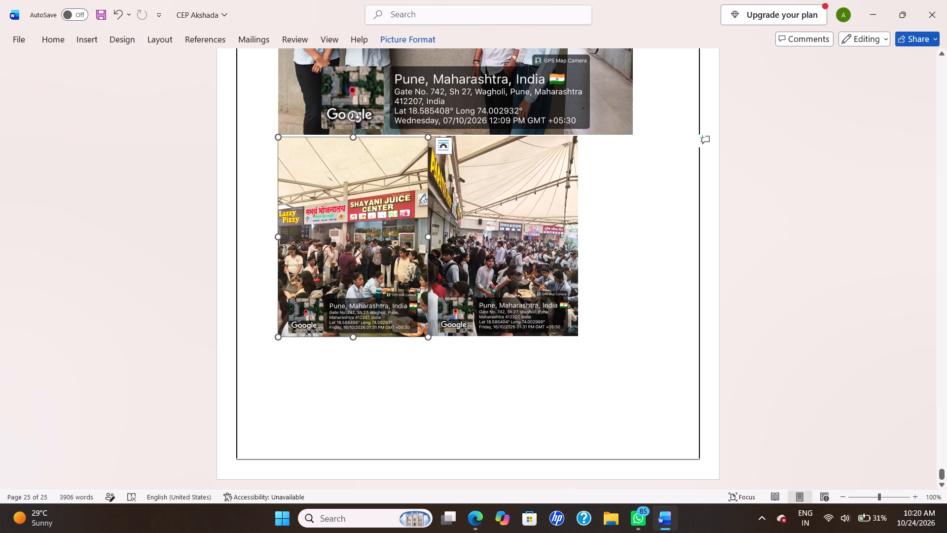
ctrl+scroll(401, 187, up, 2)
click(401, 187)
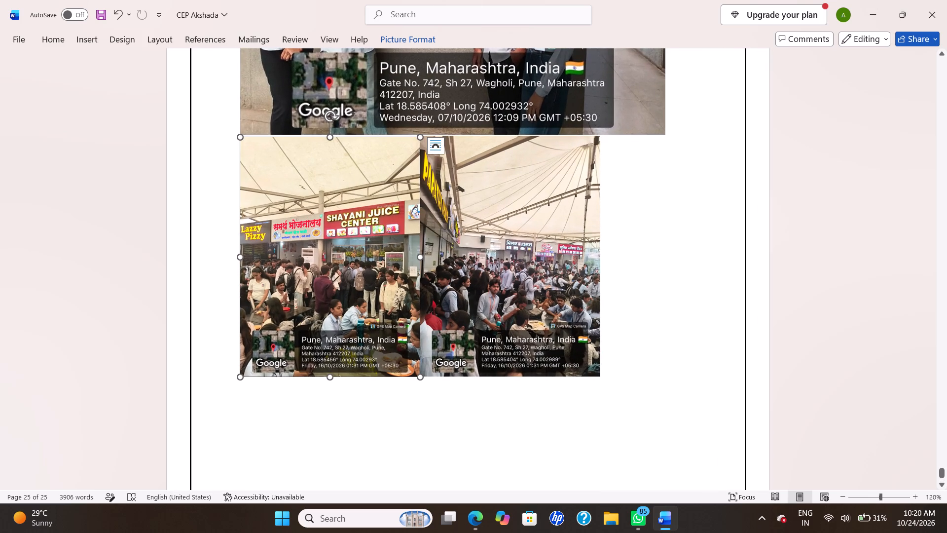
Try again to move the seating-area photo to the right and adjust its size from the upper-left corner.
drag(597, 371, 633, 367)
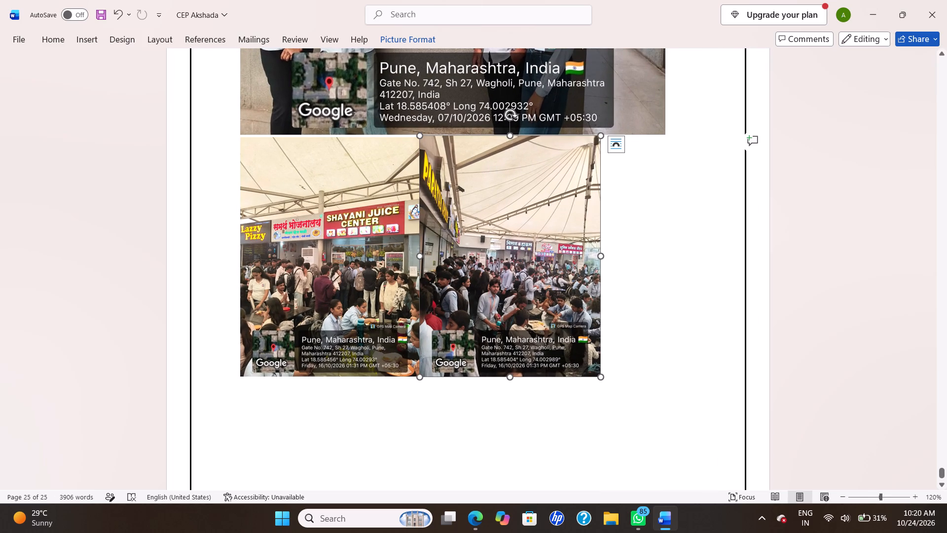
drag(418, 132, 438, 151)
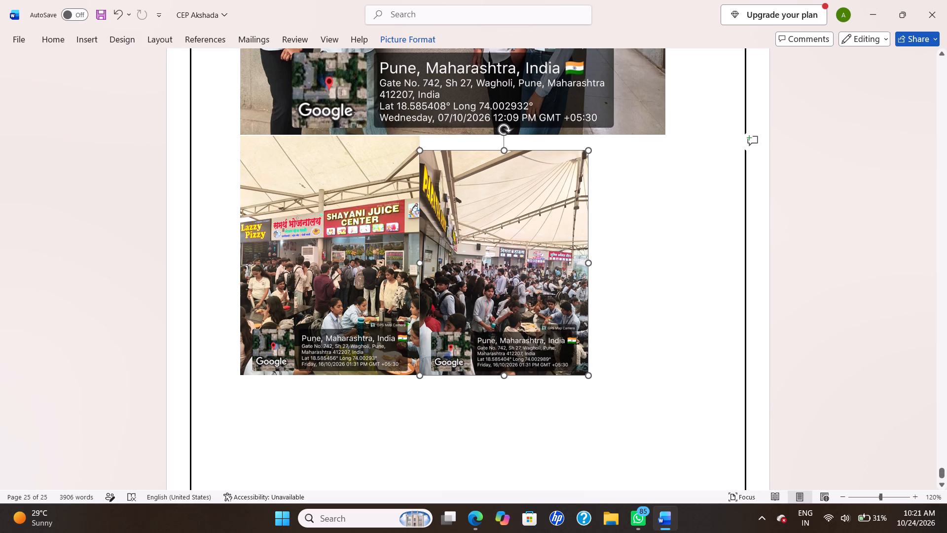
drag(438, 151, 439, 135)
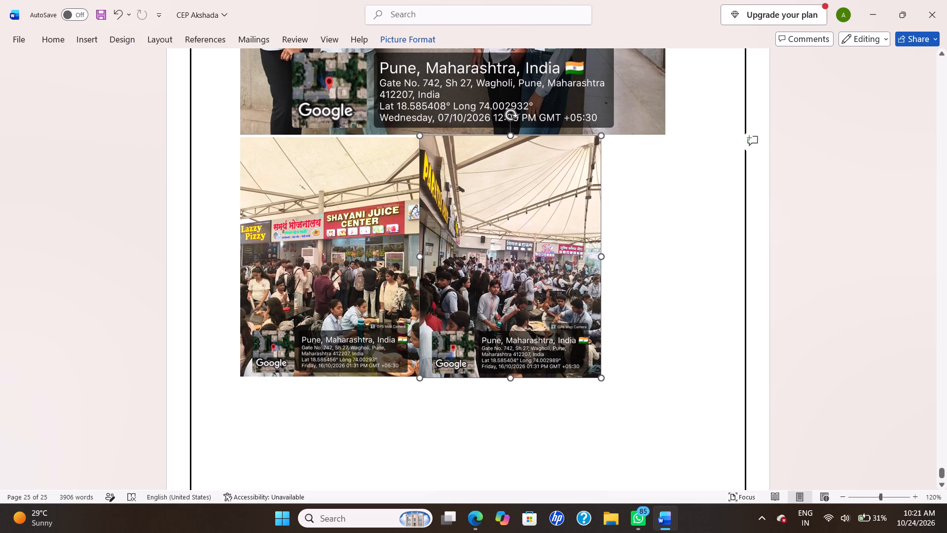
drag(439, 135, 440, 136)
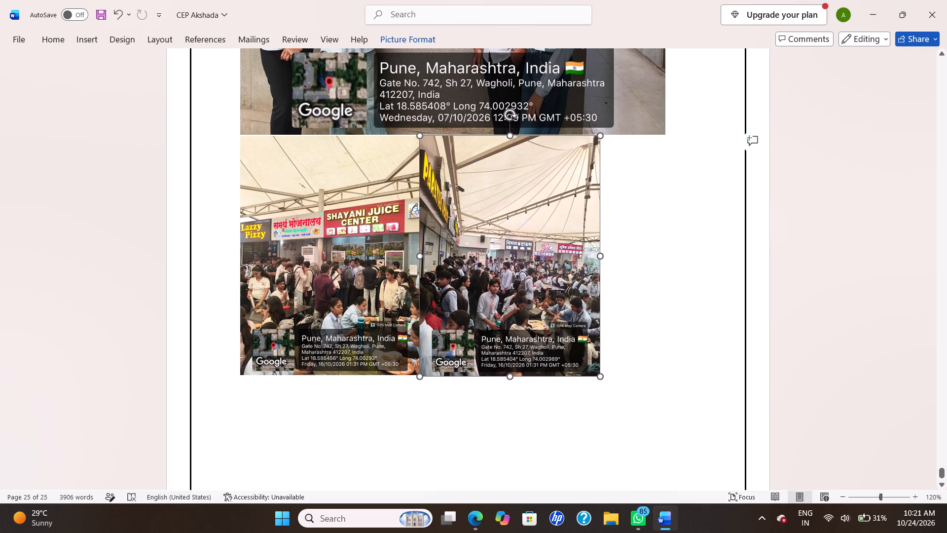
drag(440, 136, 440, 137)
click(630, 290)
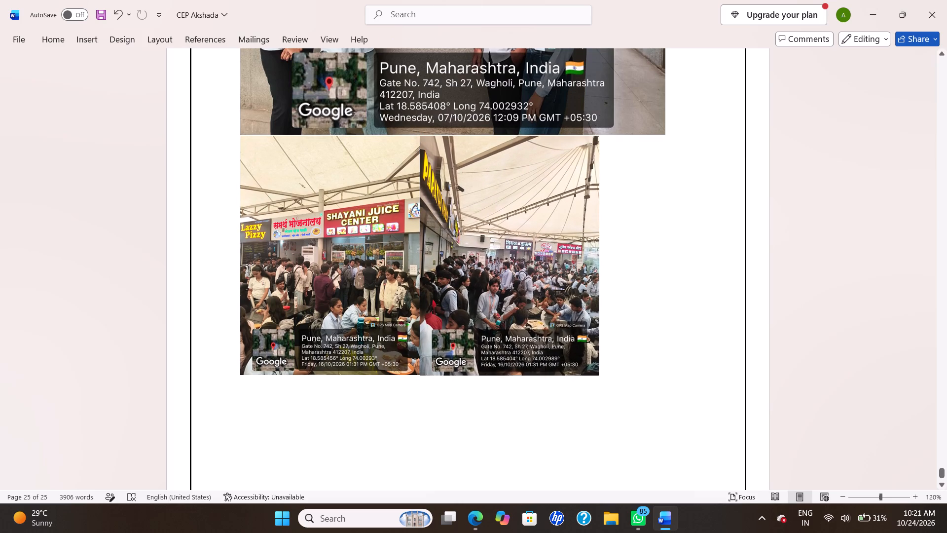
Review the report from the last page's food court photos back up to the cover page.
scroll(630, 290, up, 2)
scroll(630, 290, down, 2)
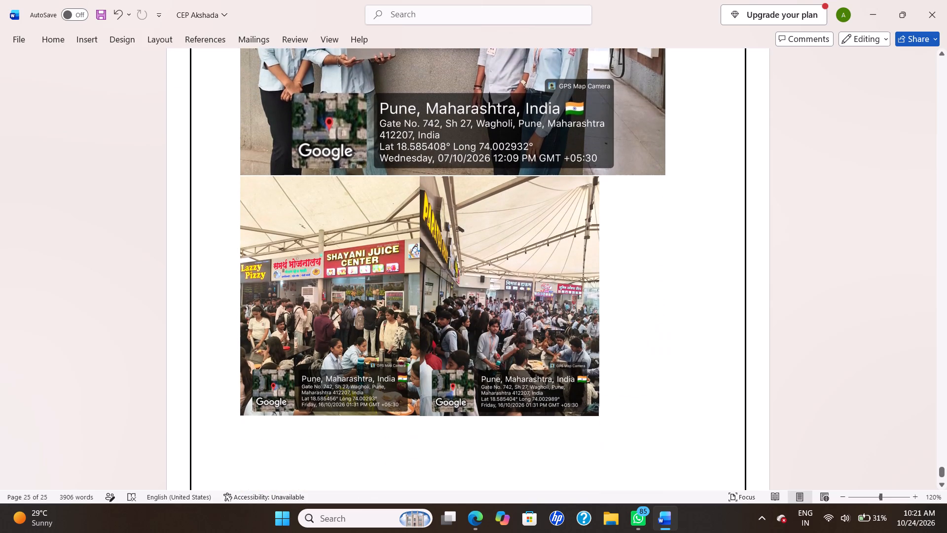
scroll(621, 297, up, 7)
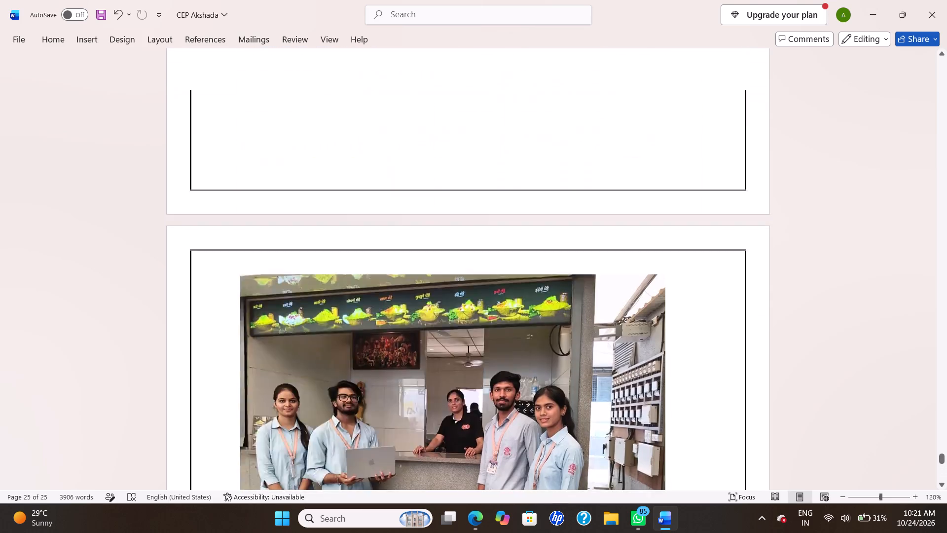
scroll(621, 297, up, 1)
scroll(621, 297, up, 20)
scroll(621, 297, up, 20)
scroll(621, 297, up, 20)
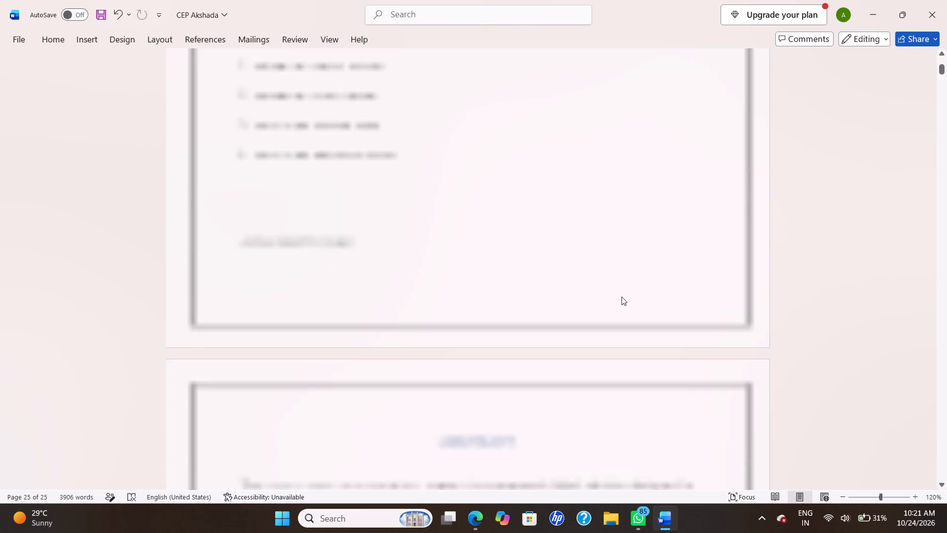
scroll(621, 297, up, 18)
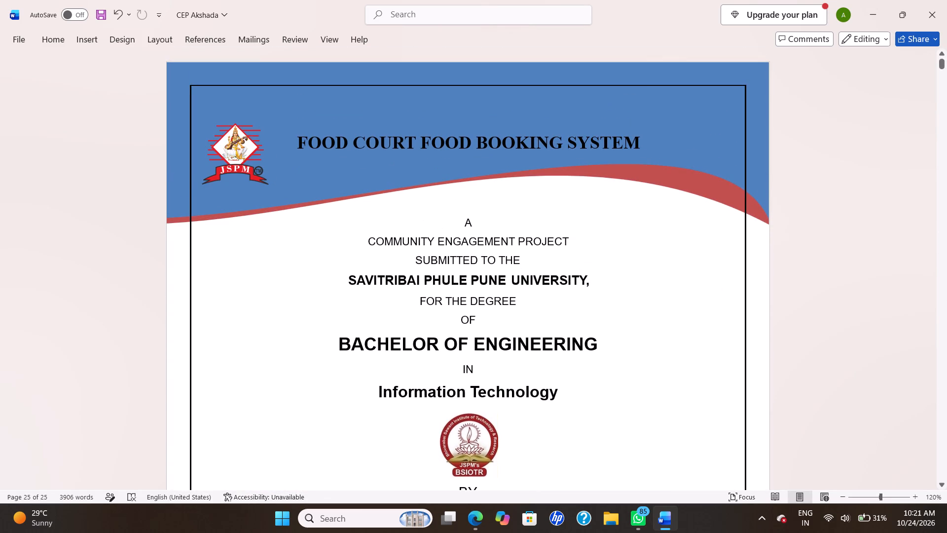
Save the report to the Desktop folder as a Word Document named CEP Akshada.
click(18, 46)
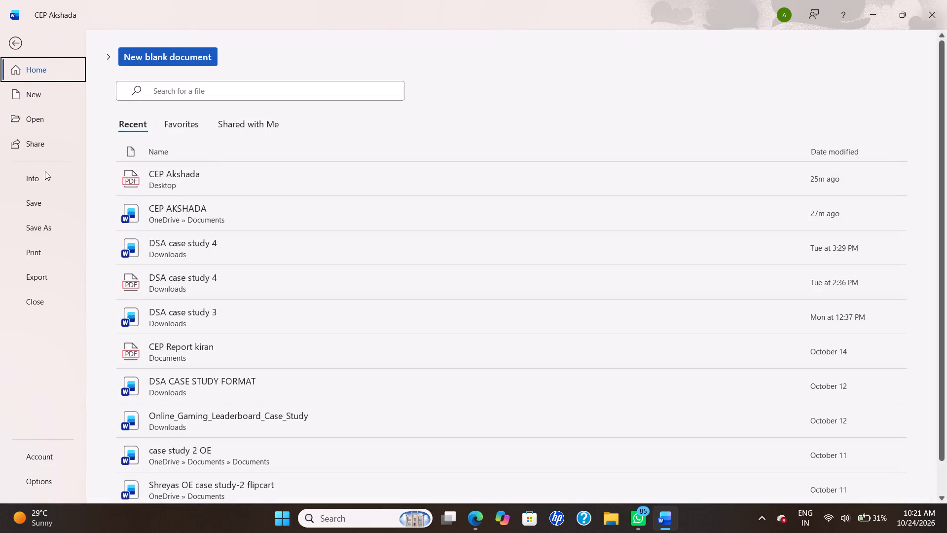
click(54, 230)
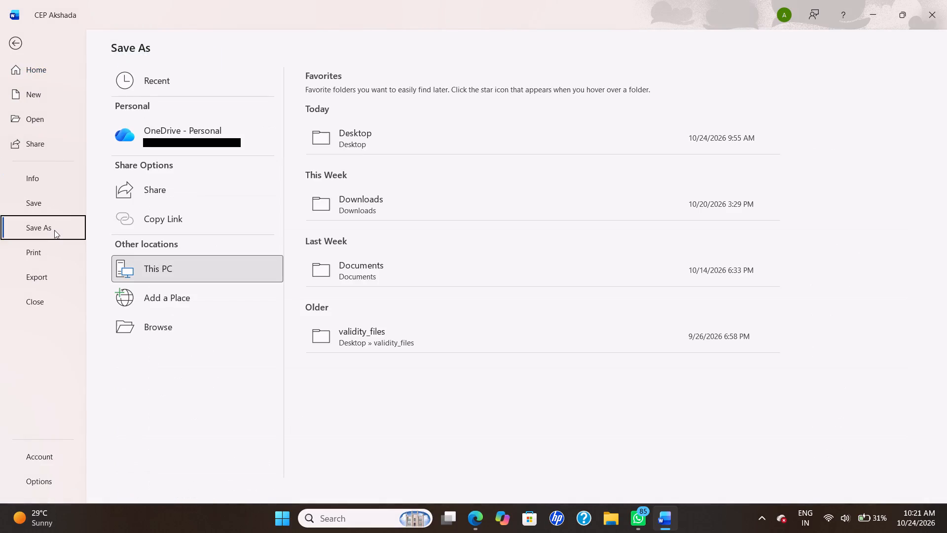
click(344, 141)
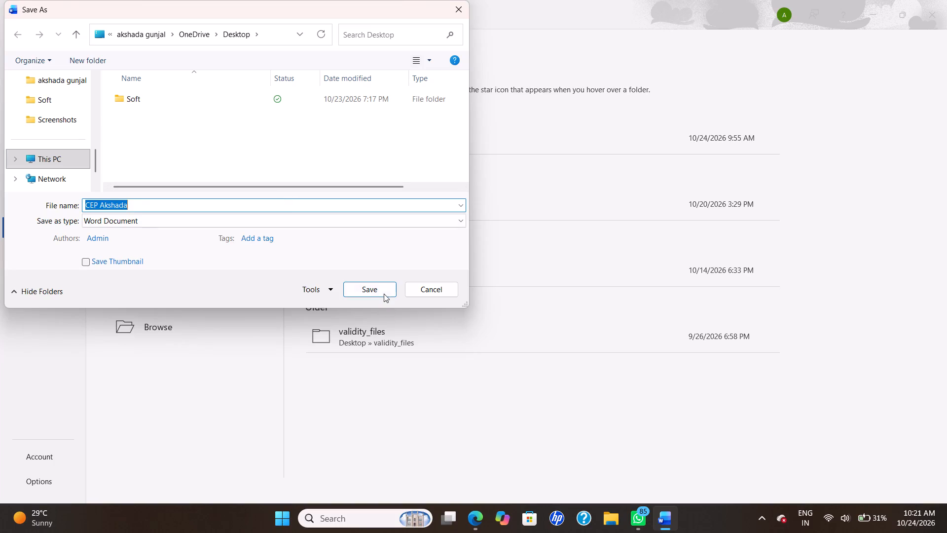
click(384, 292)
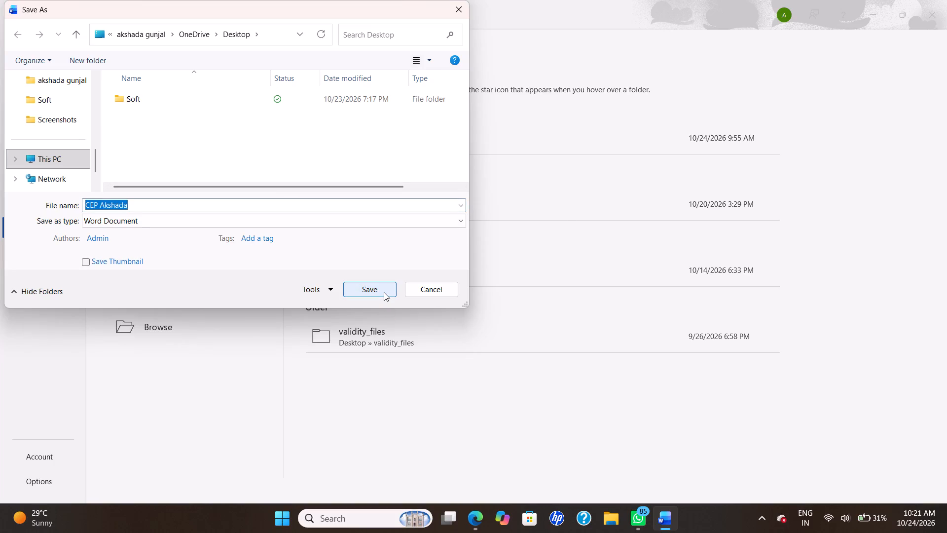
click(384, 292)
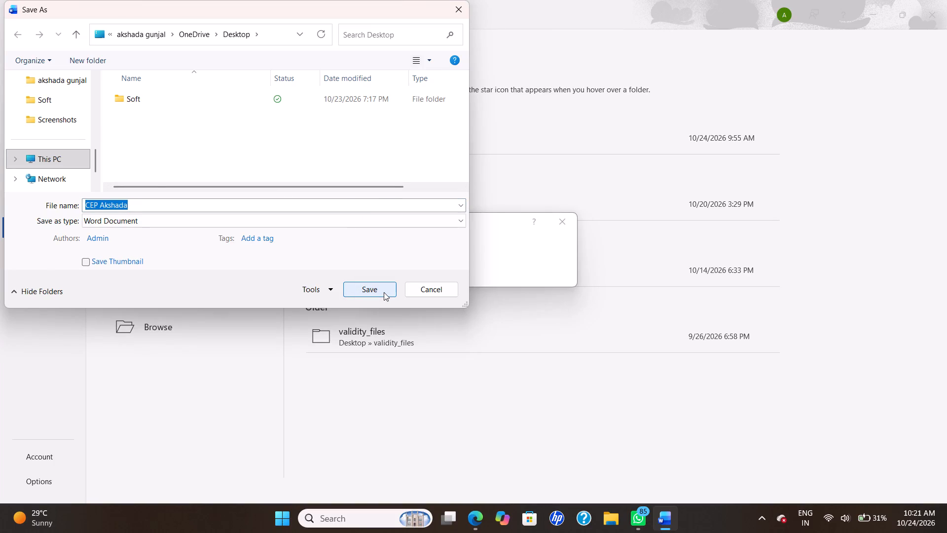